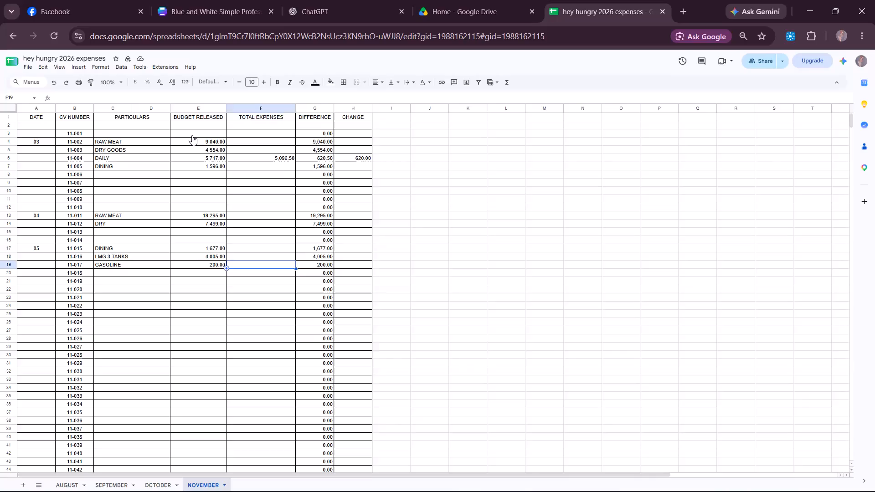
# Switch from the expenses spreadsheet to the Canva resume design.
pyautogui.click(199, 0)
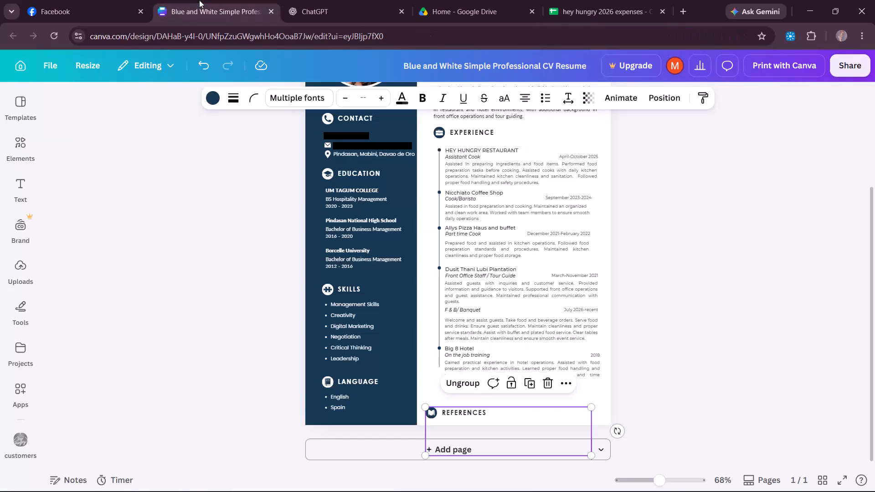
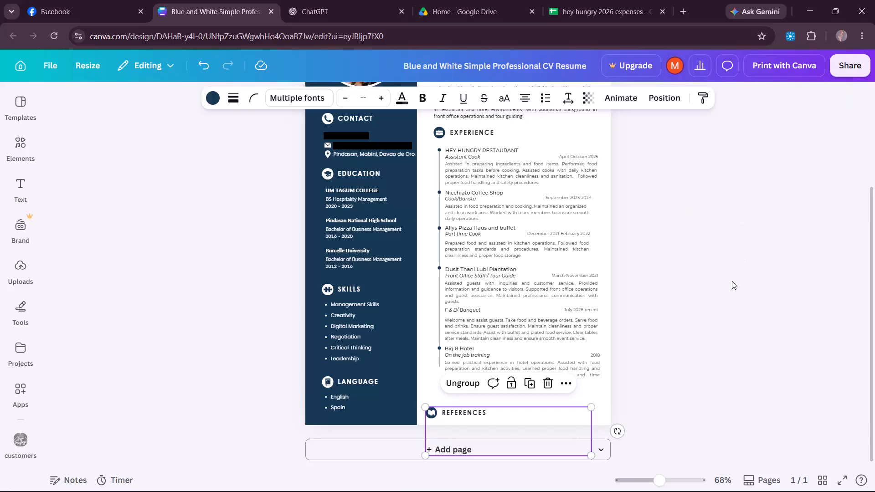
pyautogui.click(731, 282)
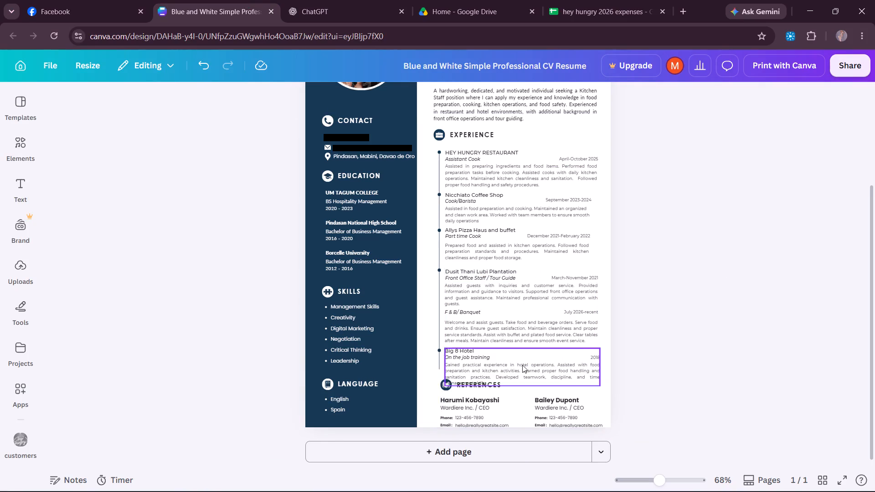
# Group the Dusit Thani Lubi Plantation texts, including the F & B/ Banquet role, and shift the group slightly up.
pyautogui.click(659, 480)
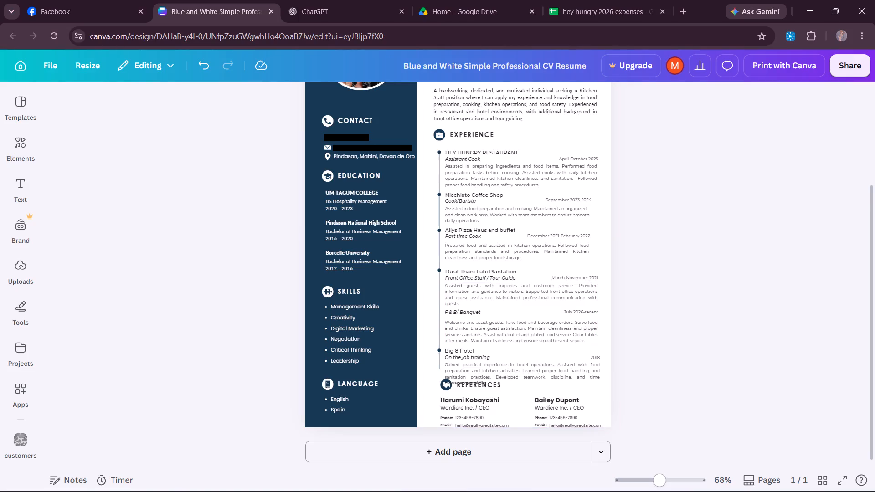
pyautogui.moveTo(664, 479); pyautogui.dragTo(693, 476)
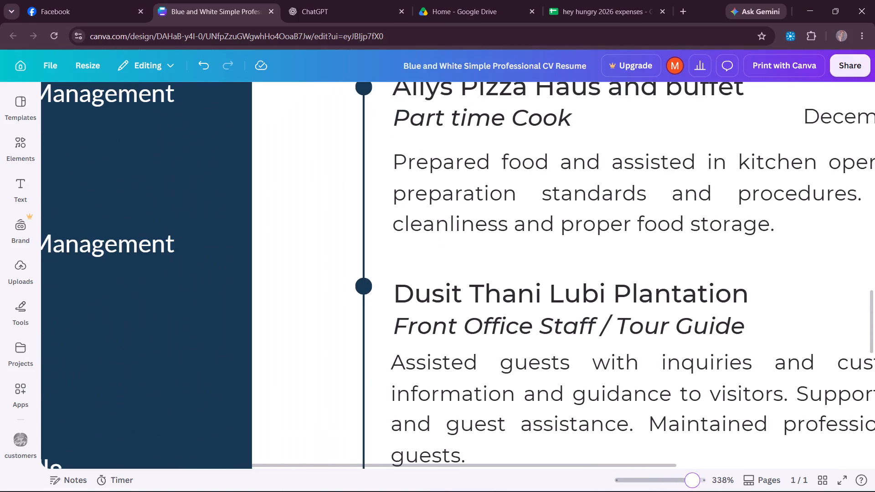
pyautogui.hscroll(-2, 627, 409)
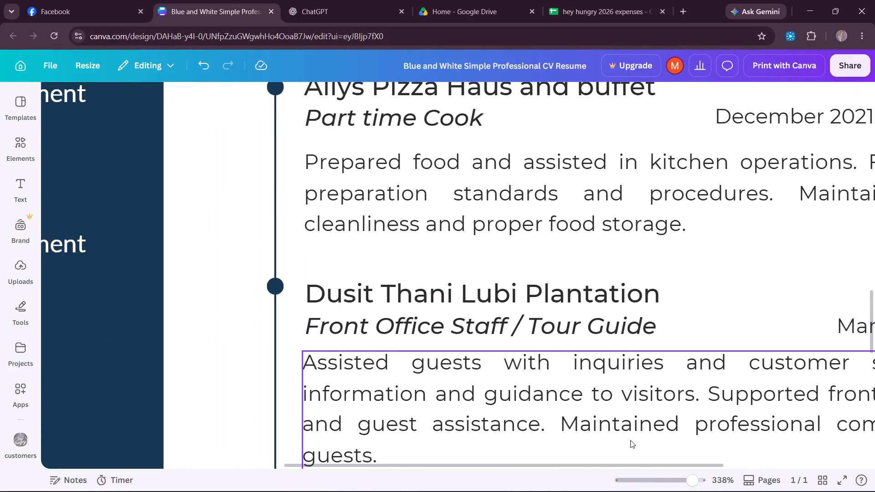
pyautogui.click(665, 479)
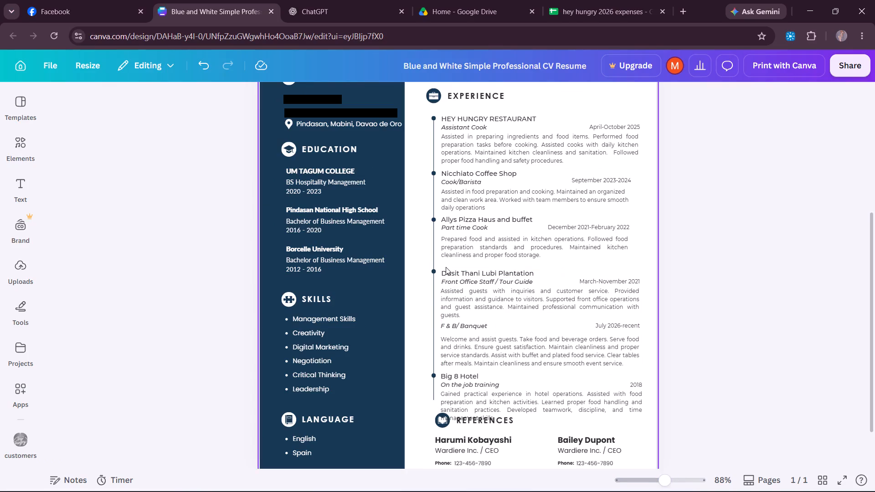
pyautogui.moveTo(445, 267); pyautogui.dragTo(495, 324)
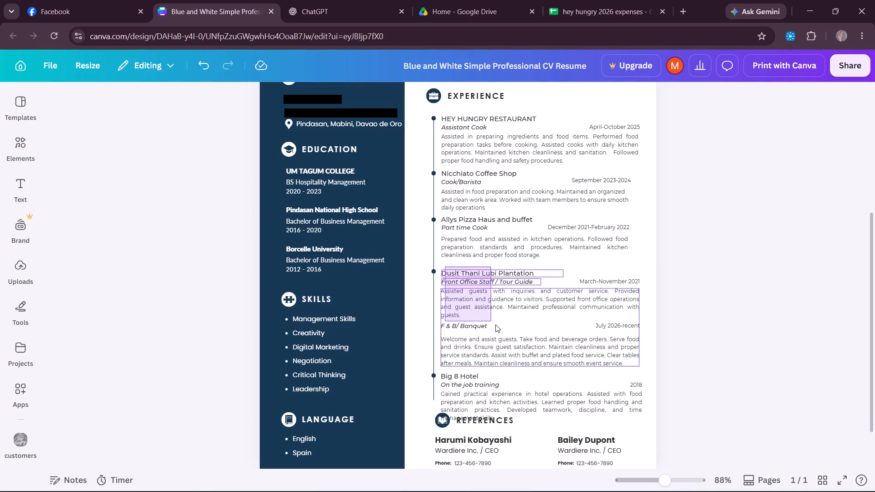
pyautogui.moveTo(495, 324); pyautogui.dragTo(617, 362)
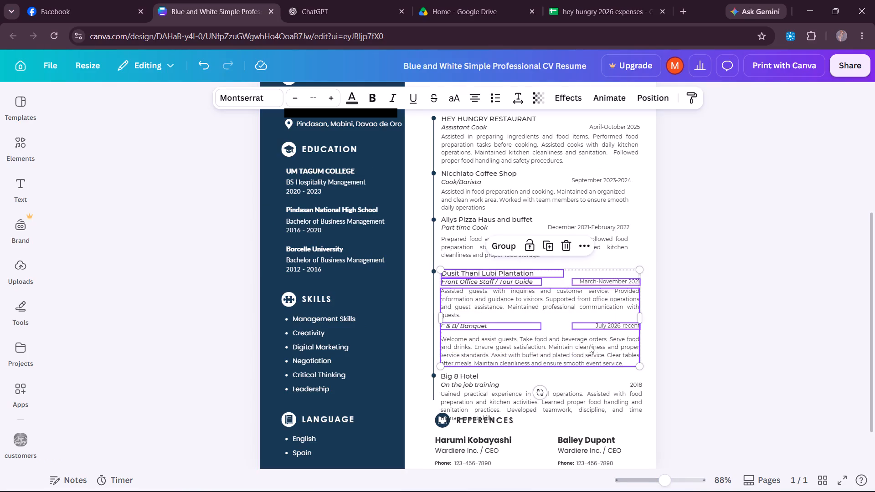
pyautogui.click(507, 246)
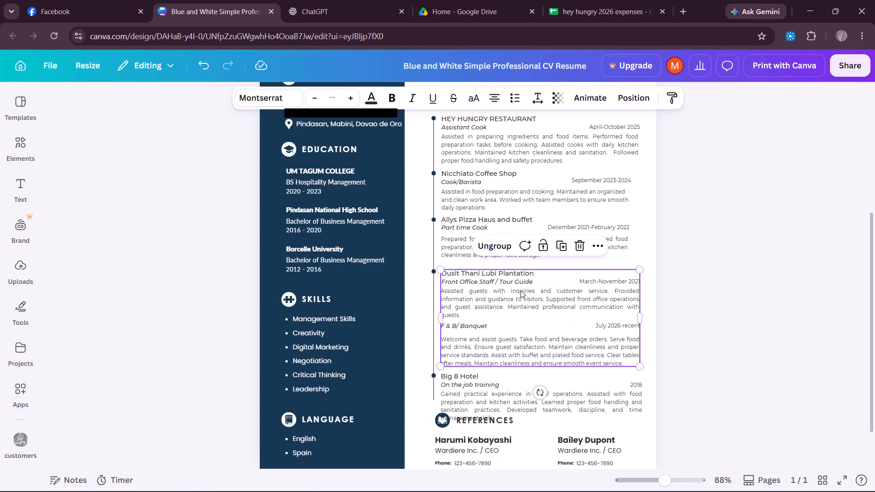
pyautogui.click(521, 294)
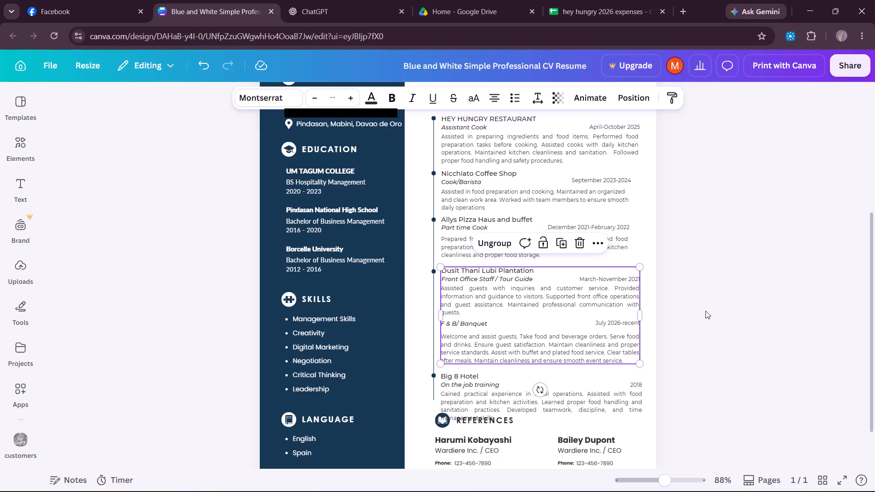
pyautogui.click(691, 304)
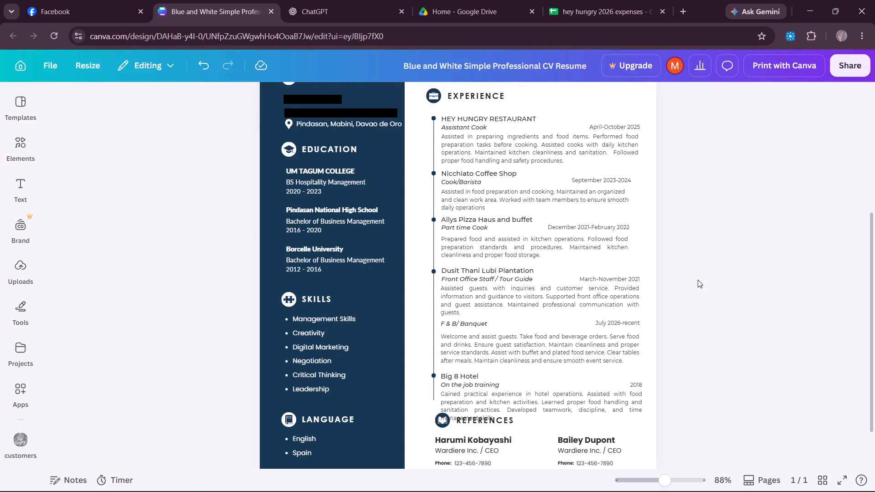
# Shift the Big 8 Hotel timeline dot and its text group slightly up, keeping them aligned with the entries above.
pyautogui.click(494, 384)
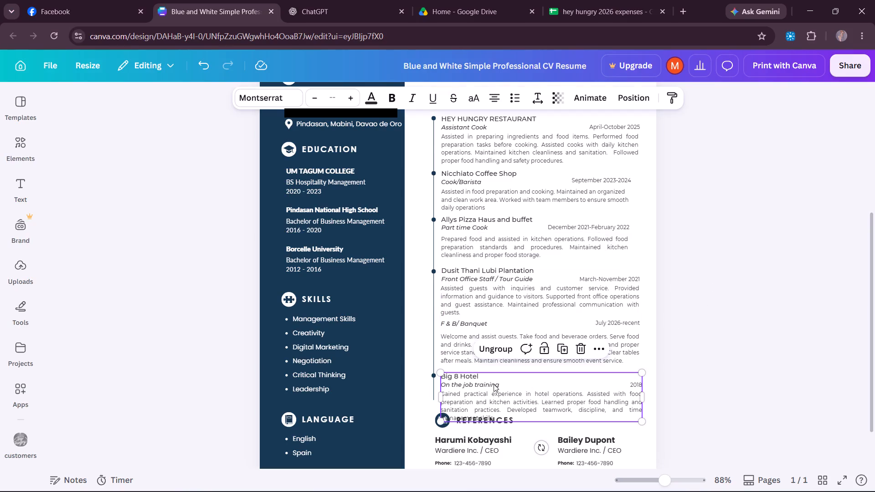
pyautogui.moveTo(664, 480); pyautogui.dragTo(665, 480)
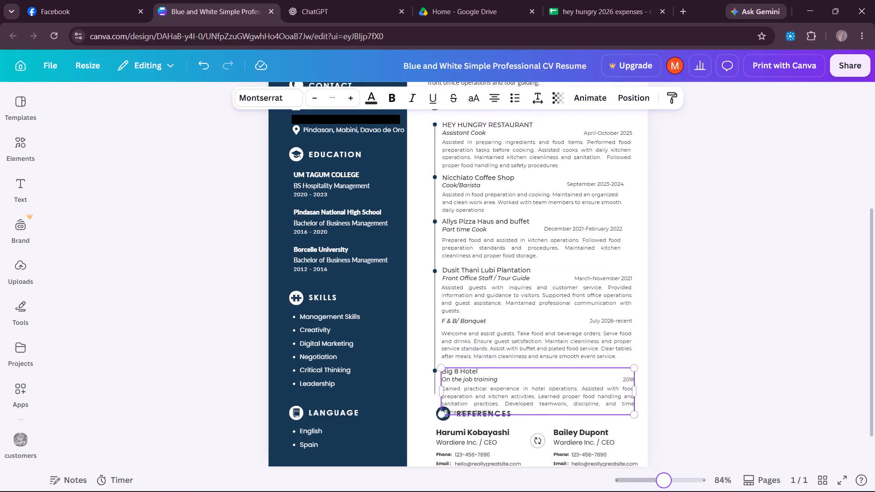
pyautogui.moveTo(665, 480); pyautogui.dragTo(675, 479)
pyautogui.scroll(-2, 652, 257)
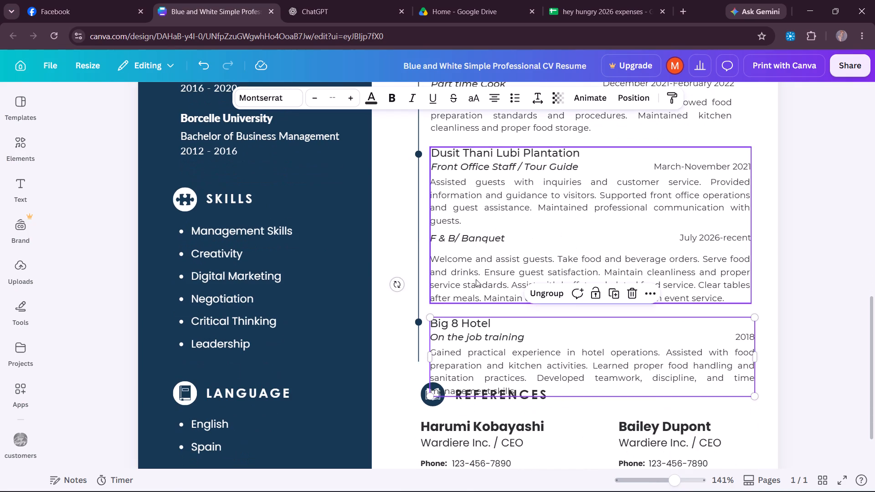
pyautogui.click(417, 324)
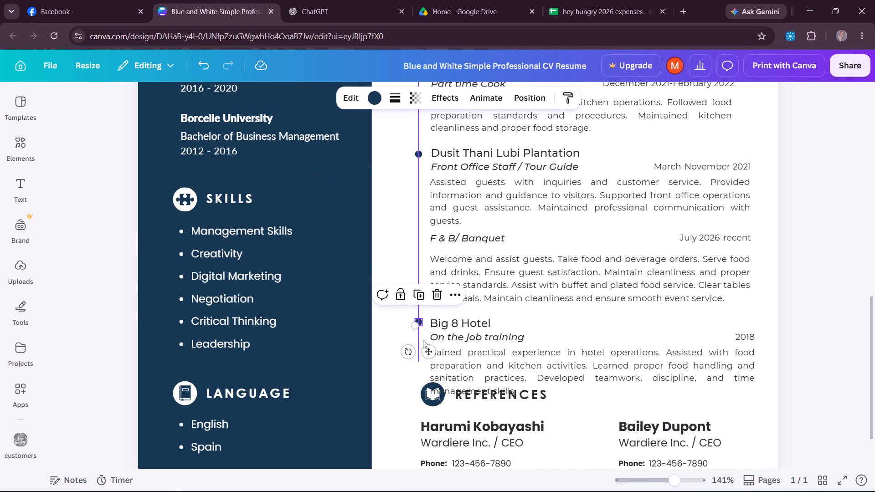
pyautogui.click(428, 352)
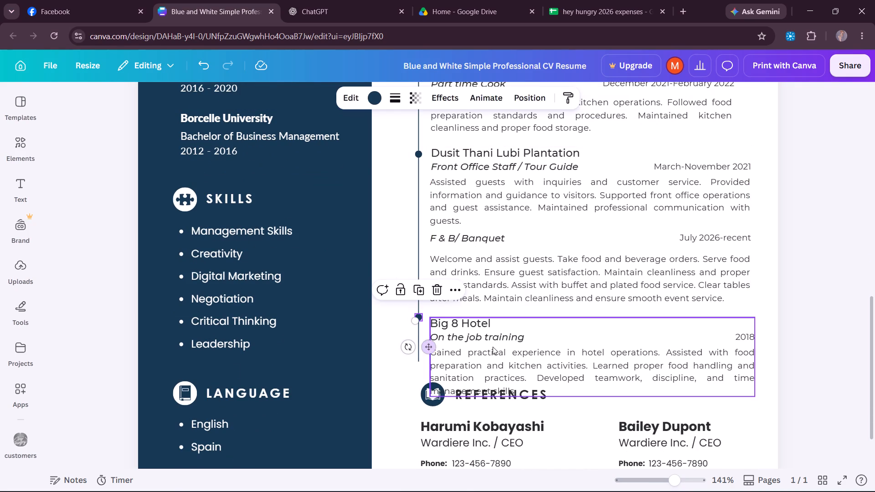
pyautogui.moveTo(495, 347); pyautogui.dragTo(494, 343)
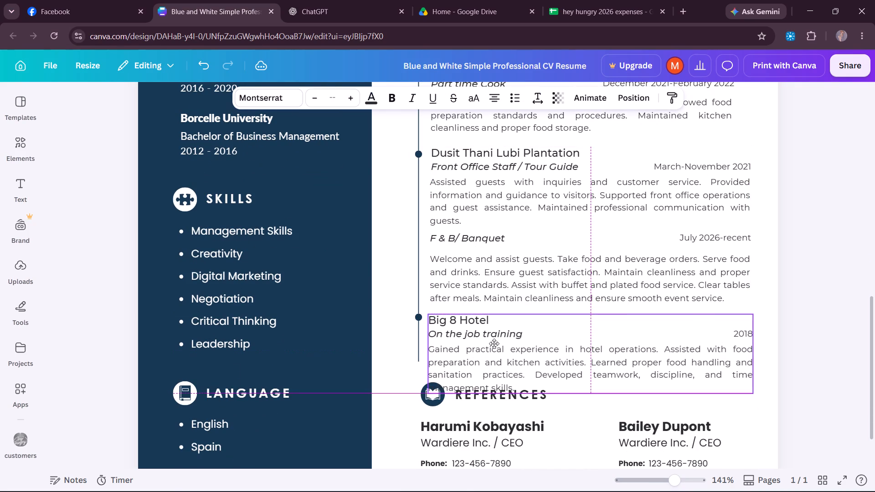
pyautogui.moveTo(494, 343); pyautogui.dragTo(495, 341)
pyautogui.click(799, 370)
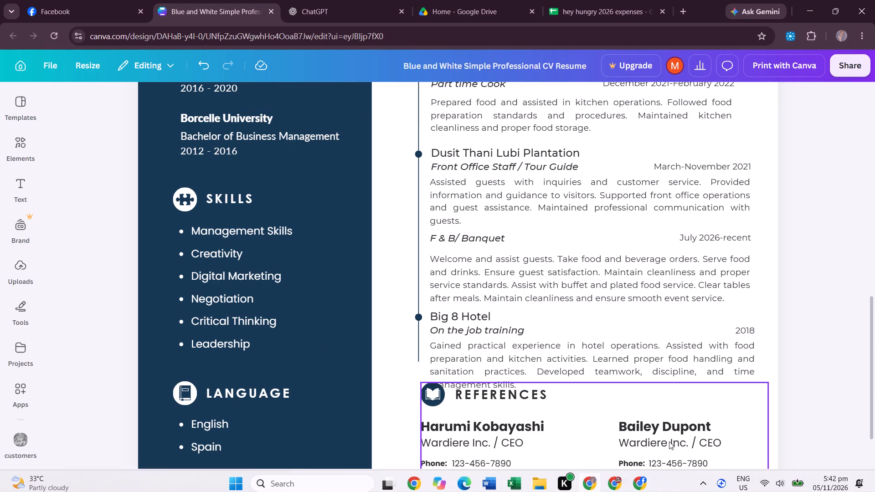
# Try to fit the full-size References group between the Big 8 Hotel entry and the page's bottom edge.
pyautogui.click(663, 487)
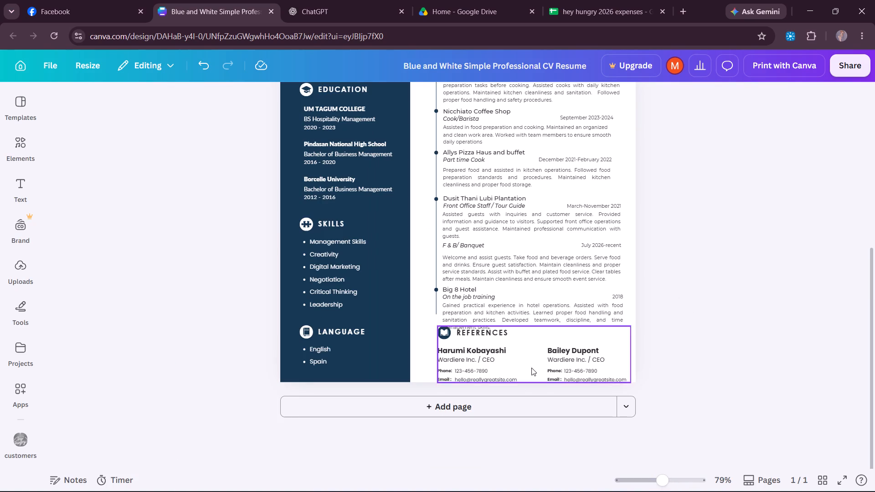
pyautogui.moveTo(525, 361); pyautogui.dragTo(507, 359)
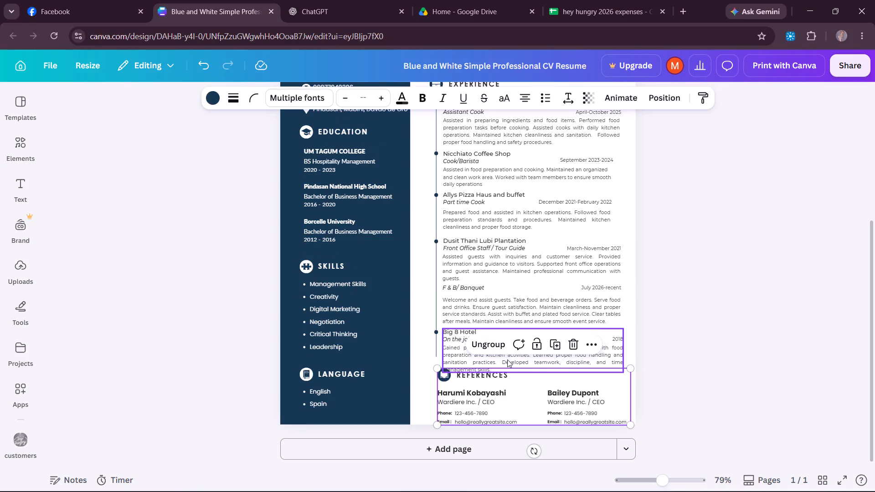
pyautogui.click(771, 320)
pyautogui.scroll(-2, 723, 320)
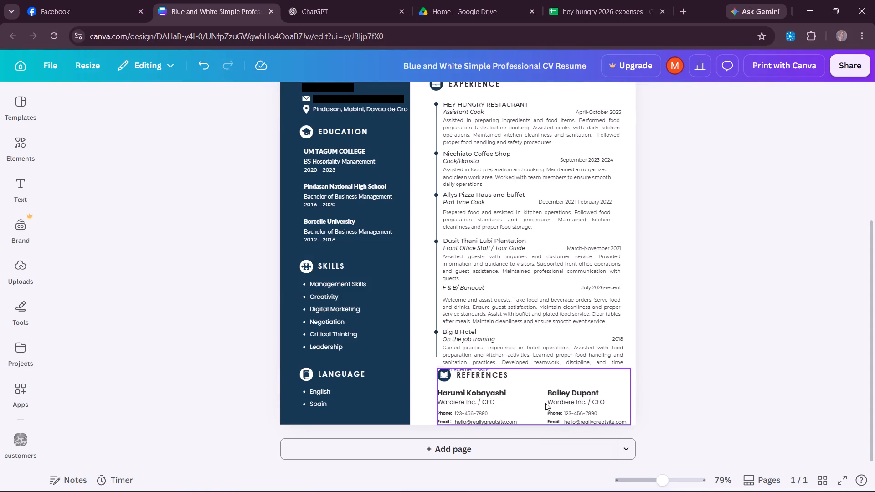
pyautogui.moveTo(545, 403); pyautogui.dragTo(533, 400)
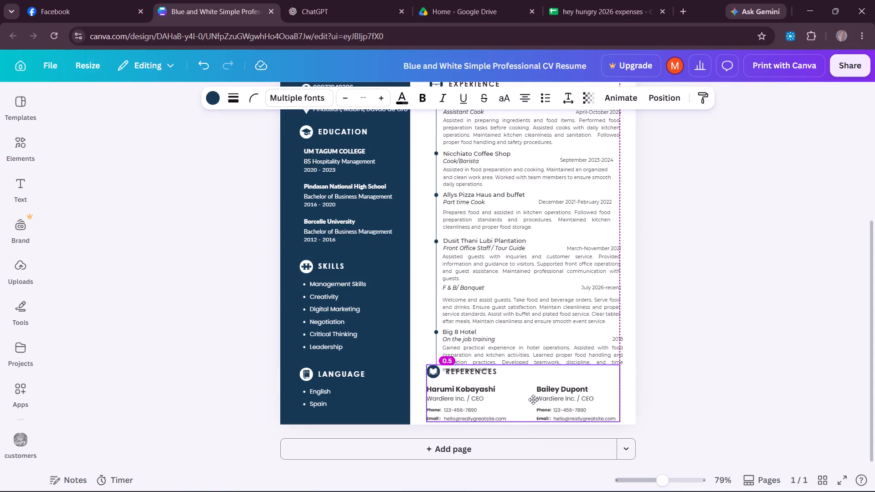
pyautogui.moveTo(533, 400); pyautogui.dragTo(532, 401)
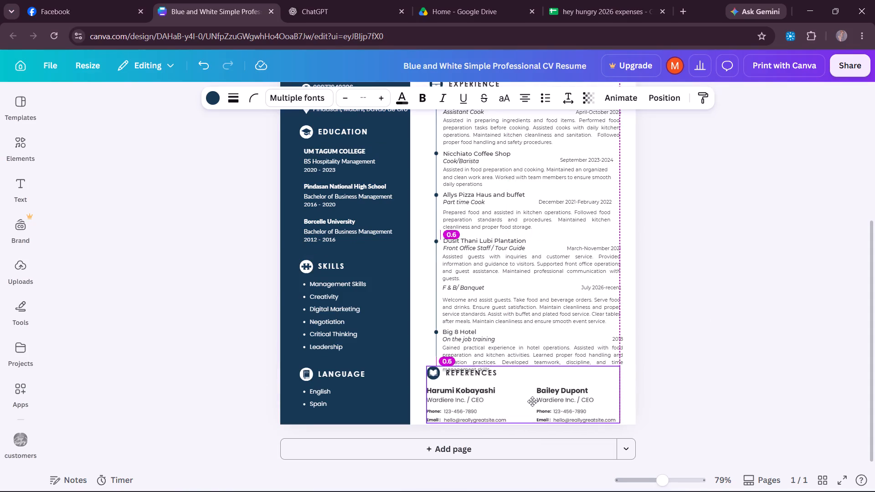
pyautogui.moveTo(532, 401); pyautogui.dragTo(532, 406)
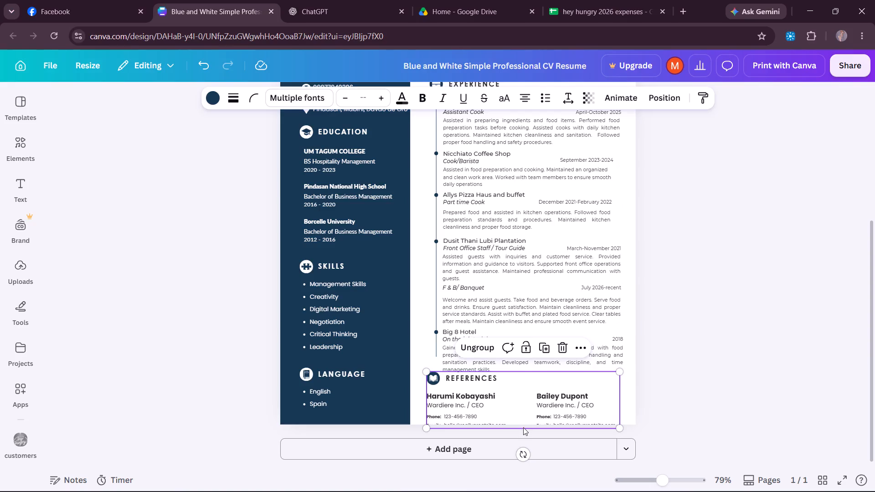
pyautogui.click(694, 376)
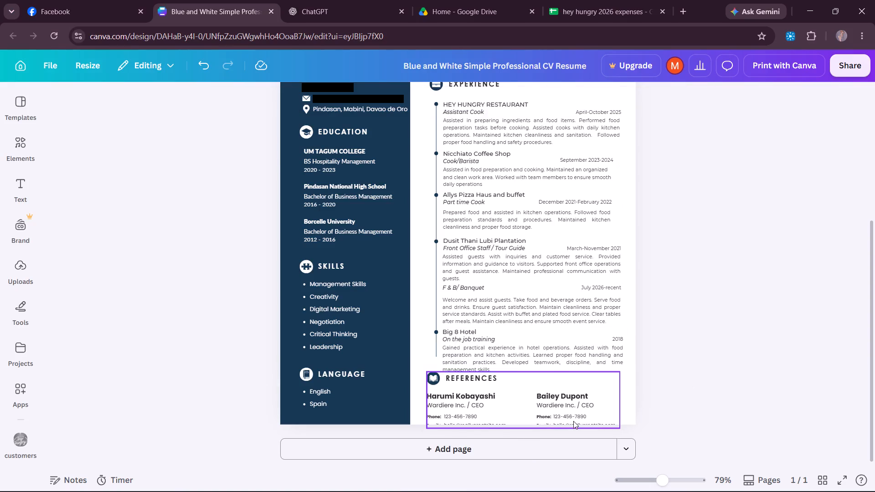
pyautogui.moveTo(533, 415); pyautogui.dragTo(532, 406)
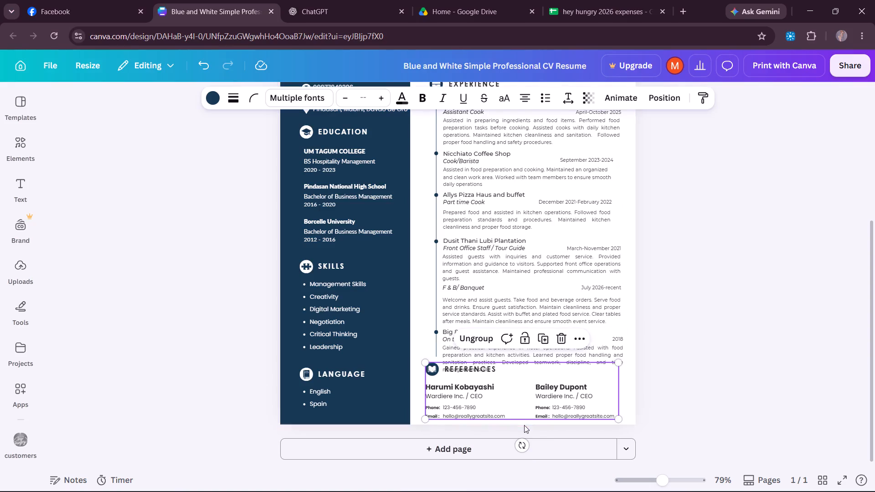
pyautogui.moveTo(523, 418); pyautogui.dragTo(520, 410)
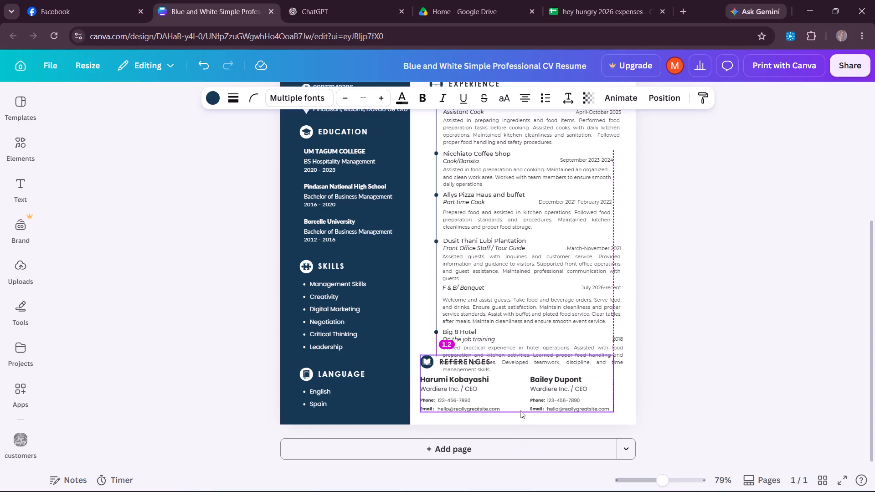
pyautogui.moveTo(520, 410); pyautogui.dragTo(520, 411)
# Shrink the References group slightly and place it beneath the Big 8 Hotel entry, within the page's bottom edge.
pyautogui.moveTo(423, 414); pyautogui.dragTo(426, 402)
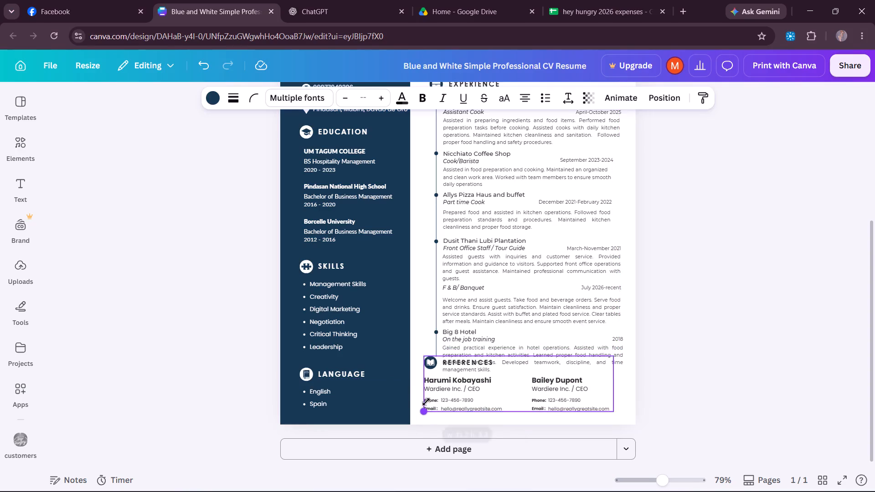
pyautogui.moveTo(426, 402); pyautogui.dragTo(434, 396)
pyautogui.moveTo(520, 375); pyautogui.dragTo(519, 393)
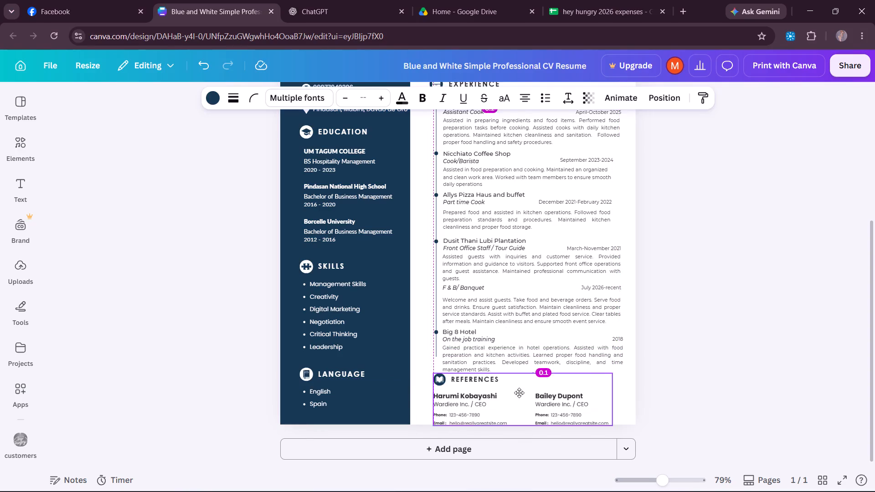
pyautogui.moveTo(519, 393); pyautogui.dragTo(520, 387)
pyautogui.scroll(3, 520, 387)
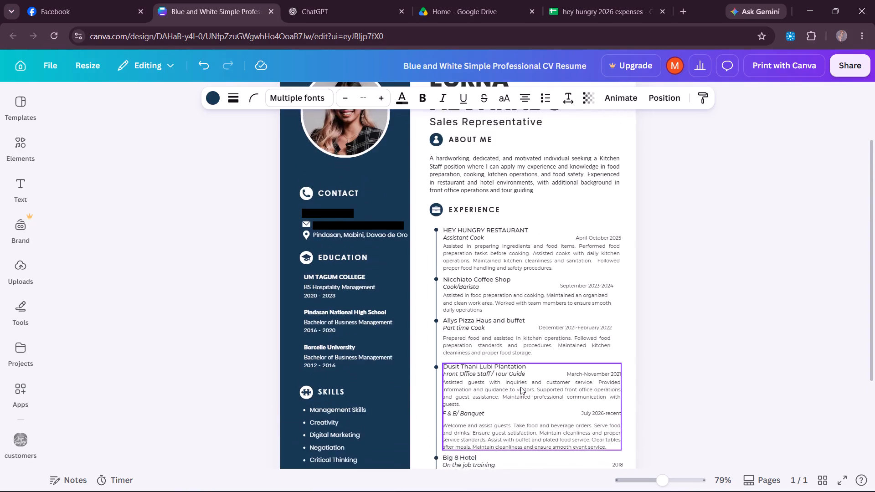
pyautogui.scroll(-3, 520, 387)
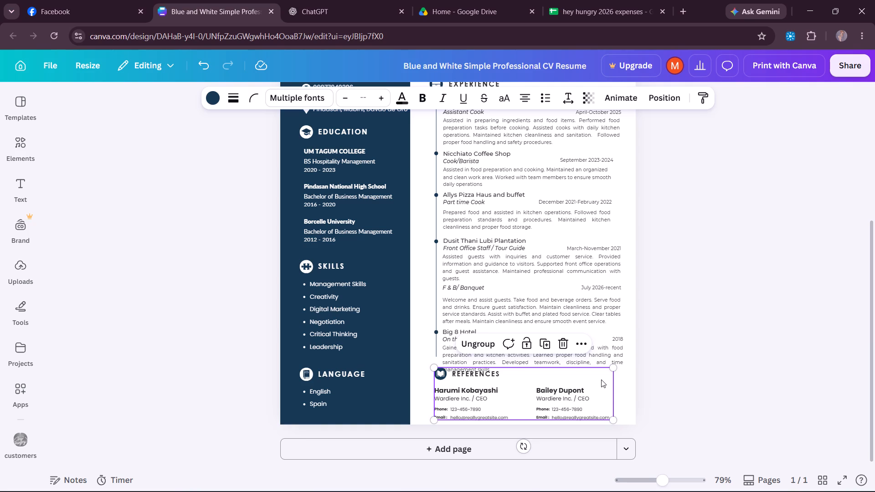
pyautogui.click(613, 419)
# Move the References group down to clear the Big 8 Hotel description, letting its contact lines extend past the page's bottom edge.
pyautogui.moveTo(594, 392); pyautogui.dragTo(595, 400)
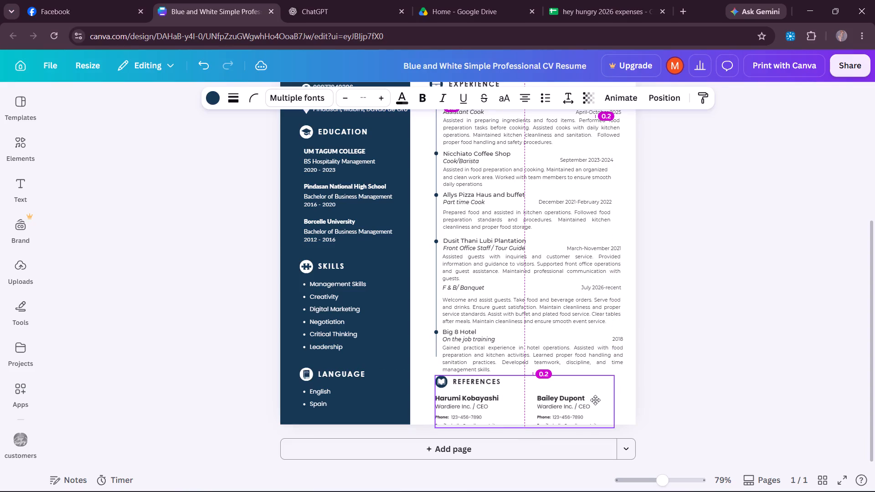
pyautogui.moveTo(595, 400); pyautogui.dragTo(595, 400)
pyautogui.scroll(3, 595, 400)
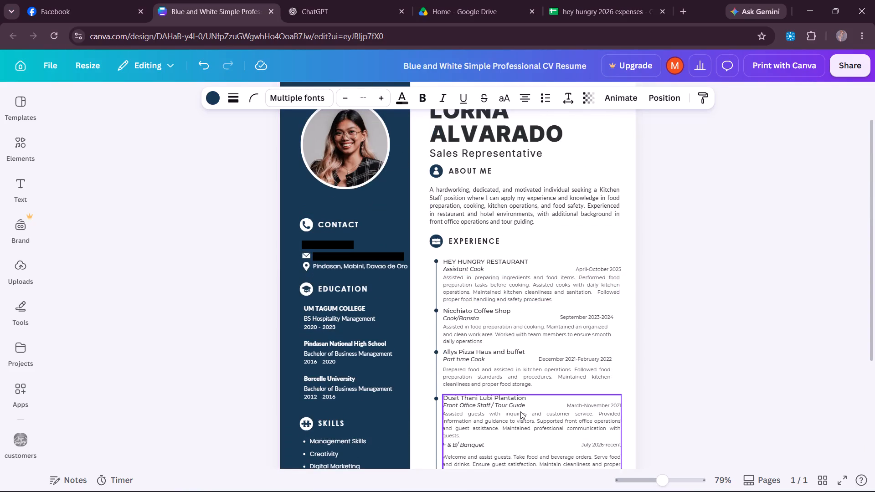
pyautogui.scroll(-4, 520, 411)
pyautogui.moveTo(499, 408); pyautogui.dragTo(499, 420)
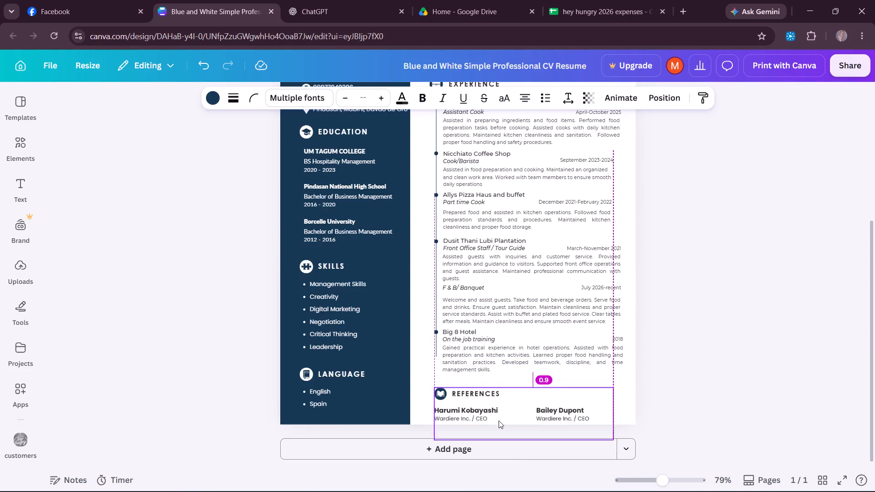
pyautogui.click(769, 406)
# Nudge the Dusit Thani Lubi Plantation group slightly left toward the text column's right margin.
pyautogui.scroll(1, 769, 406)
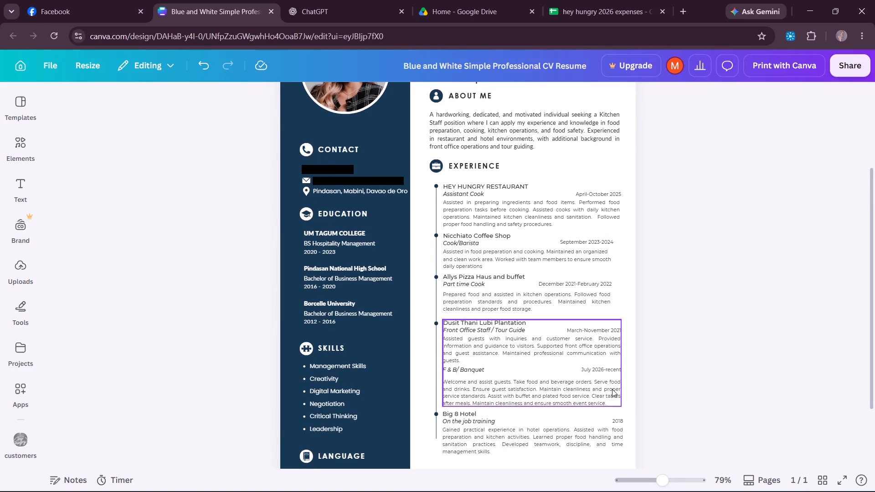
pyautogui.click(612, 389)
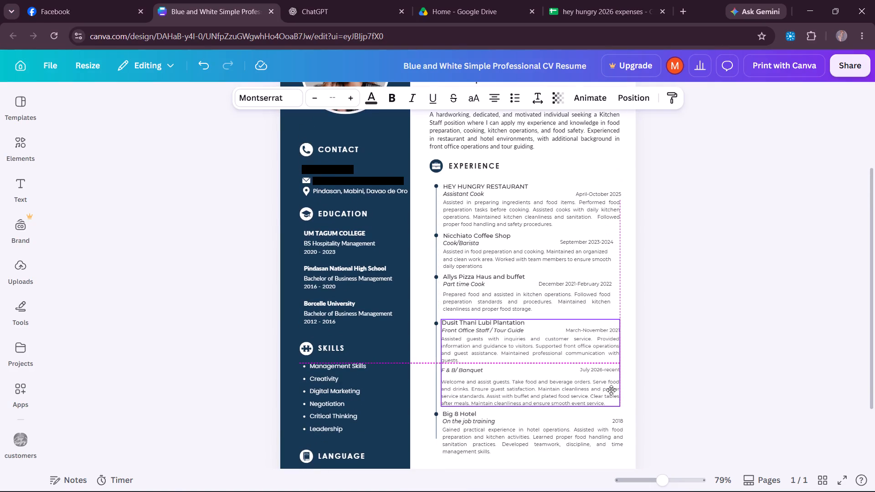
pyautogui.click(679, 383)
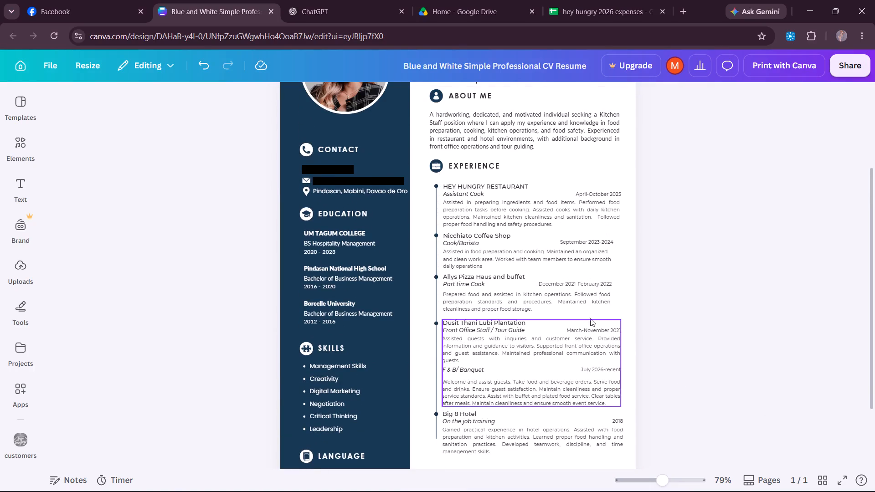
# Widen the Allys Pizza Haus and buffet group to about 10.4, extending its right edge to the text column's margin.
pyautogui.click(583, 298)
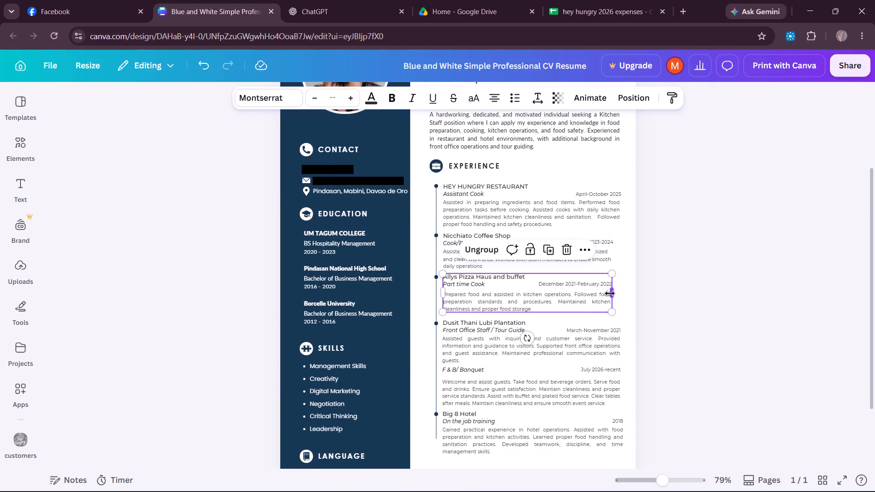
pyautogui.moveTo(610, 293); pyautogui.dragTo(617, 293)
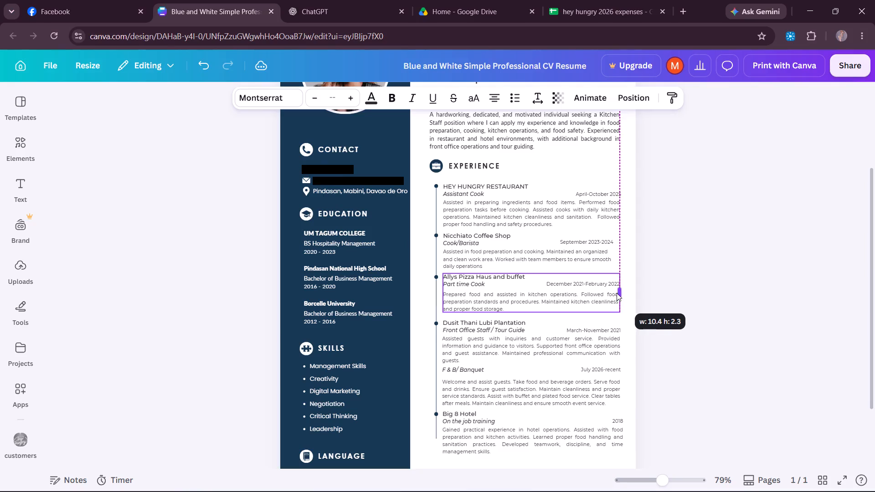
pyautogui.moveTo(617, 293); pyautogui.dragTo(616, 293)
pyautogui.click(669, 304)
# Widen the Nicchiato Coffee Shop group so its right edge lines up with the text column's right margin.
pyautogui.scroll(1, 669, 304)
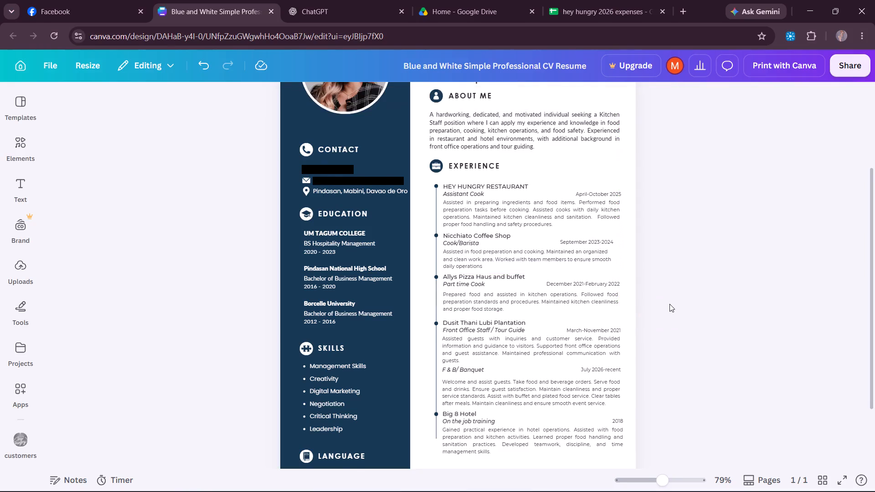
pyautogui.scroll(1, 669, 304)
pyautogui.click(579, 295)
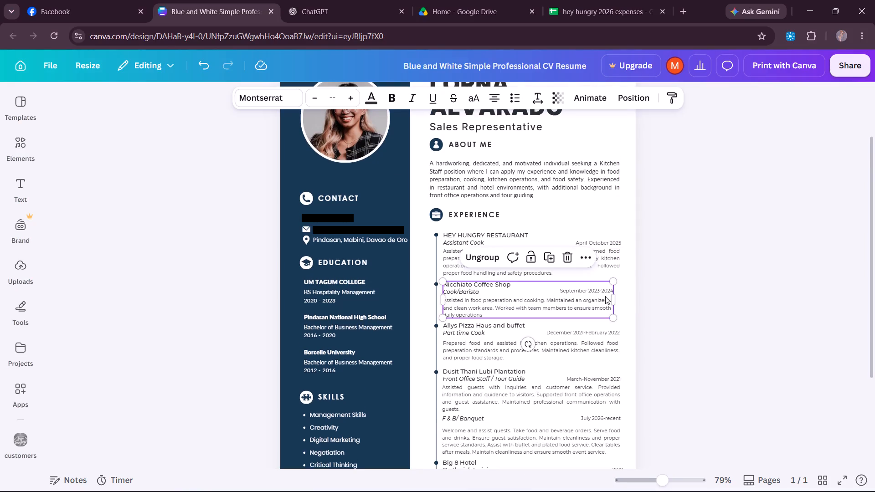
pyautogui.moveTo(615, 300); pyautogui.dragTo(620, 298)
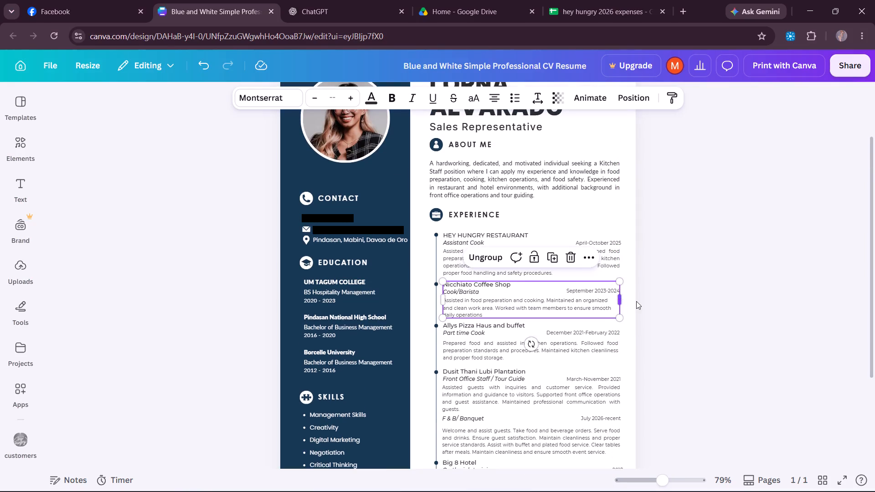
pyautogui.click(663, 304)
# Delete the kitchen cleanliness and sanitation sentence from the HEY HUNGRY RESTAURANT description and trim the extra space left behind.
pyautogui.click(522, 258)
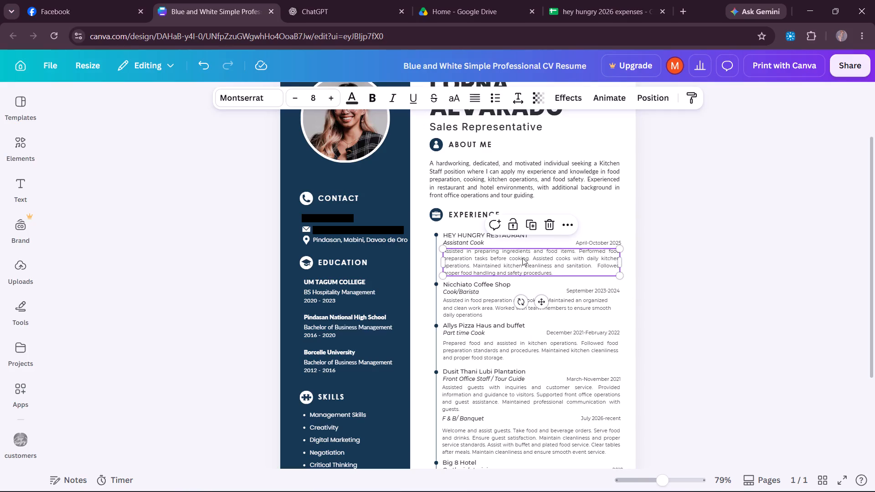
pyautogui.doubleClick(540, 261)
pyautogui.click(568, 259)
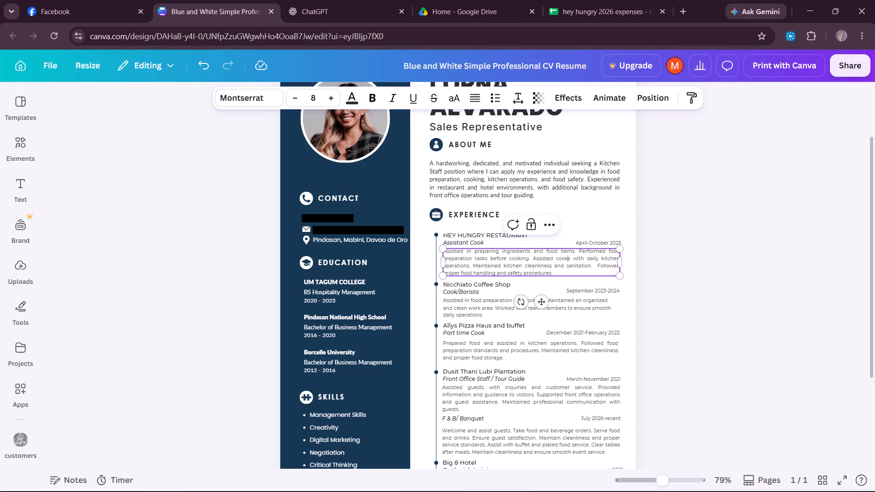
pyautogui.moveTo(474, 266); pyautogui.dragTo(548, 267)
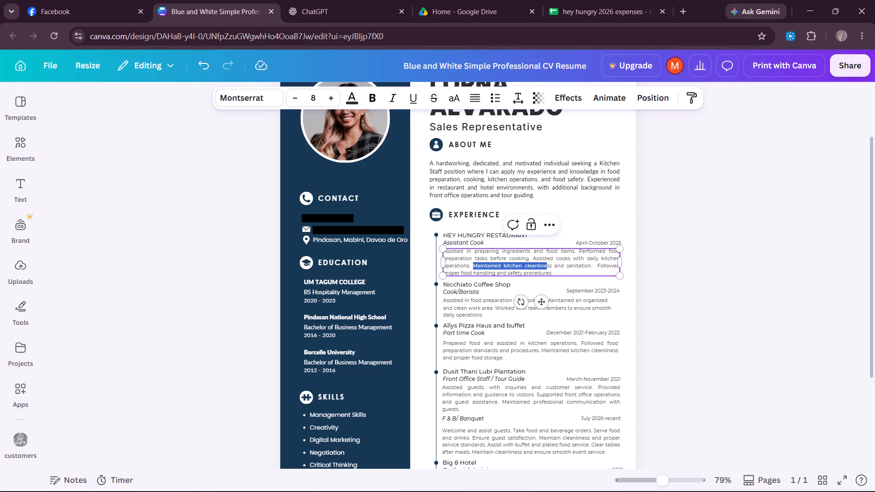
pyautogui.moveTo(548, 267); pyautogui.dragTo(593, 264)
pyautogui.press('BackSpace')
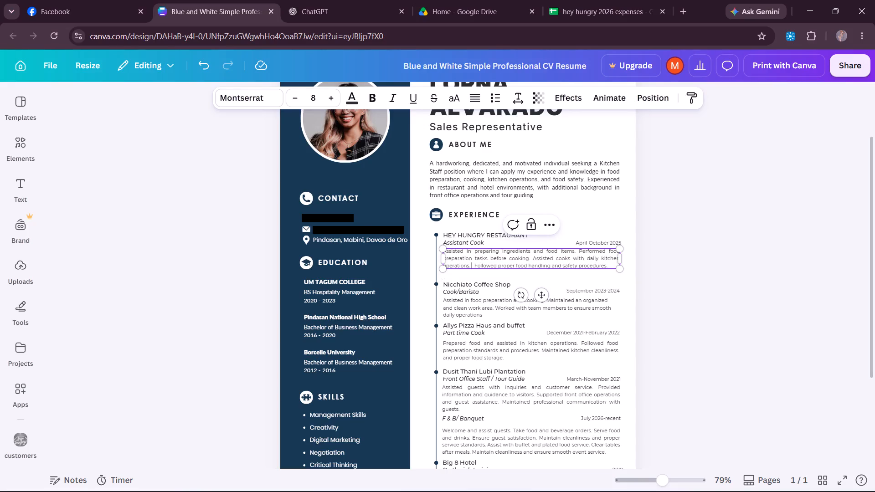
pyautogui.press('Right')
pyautogui.press('BackSpace')
pyautogui.click(734, 303)
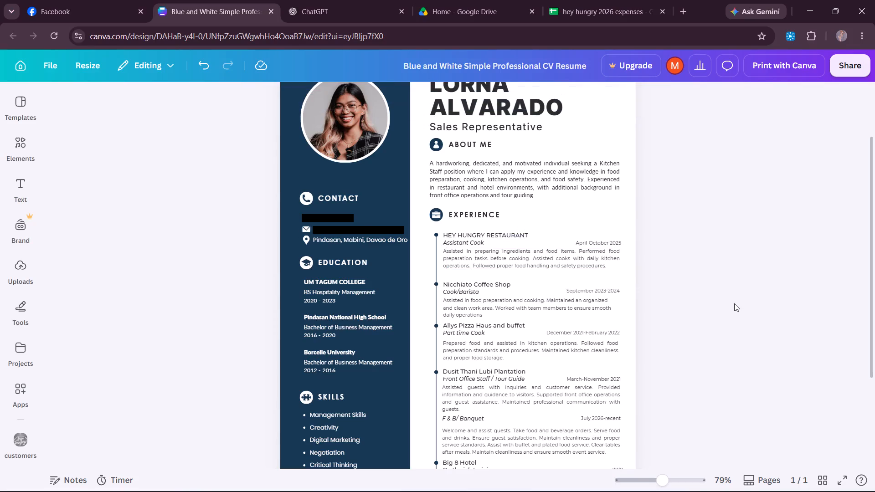
# Shift the HEY HUNGRY RESTAURANT description slightly down to leave a gap beneath the Assistant Cook role.
pyautogui.click(595, 260)
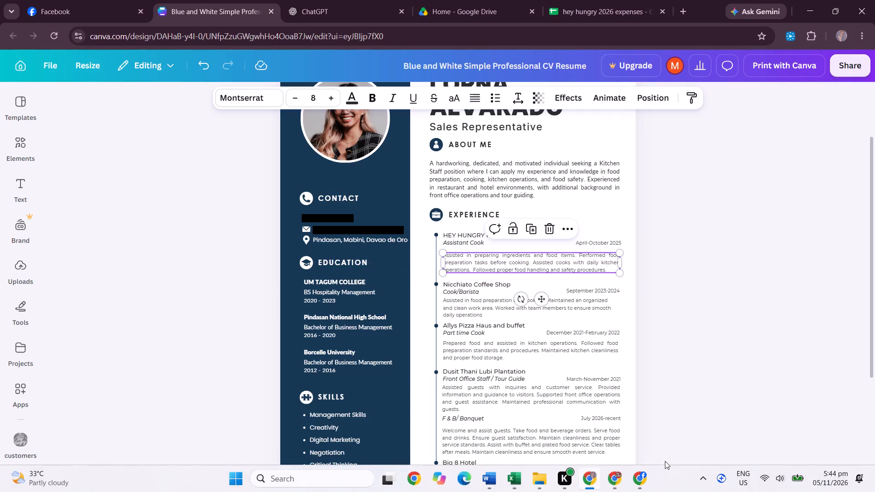
# Move the Nicchiato Coffee Shop timeline dot and its text group slightly up, keeping the dot level with the heading.
pyautogui.moveTo(664, 483); pyautogui.dragTo(678, 479)
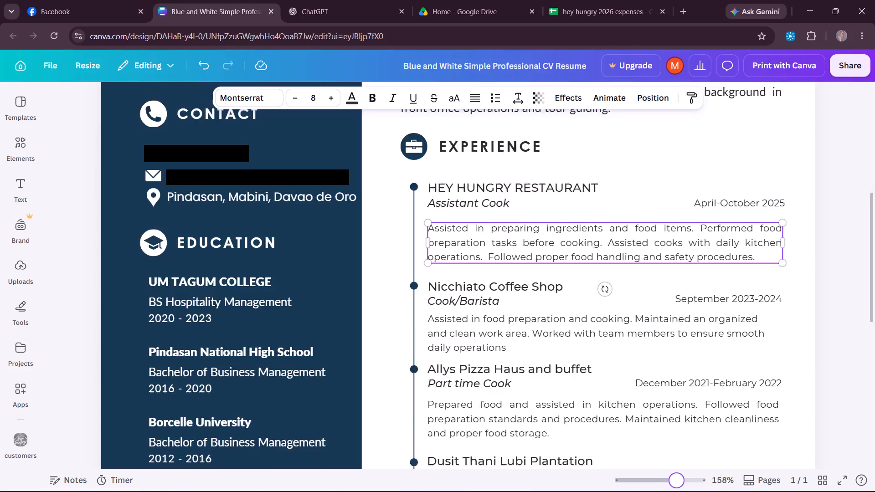
pyautogui.moveTo(678, 479); pyautogui.dragTo(682, 478)
pyautogui.hscroll(-1, 656, 333)
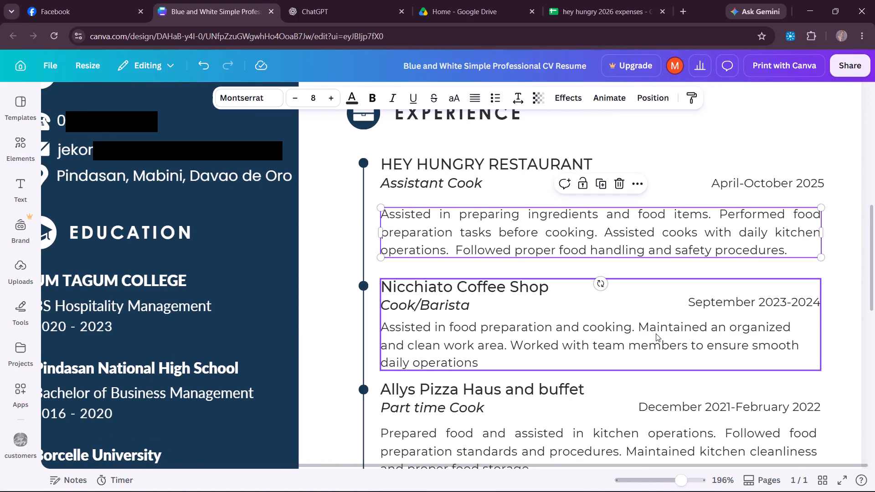
pyautogui.click(327, 256)
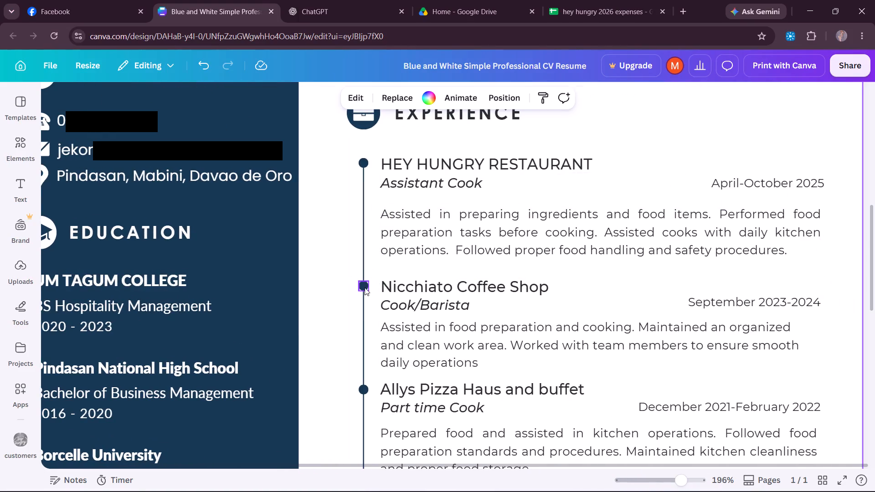
pyautogui.click(365, 287)
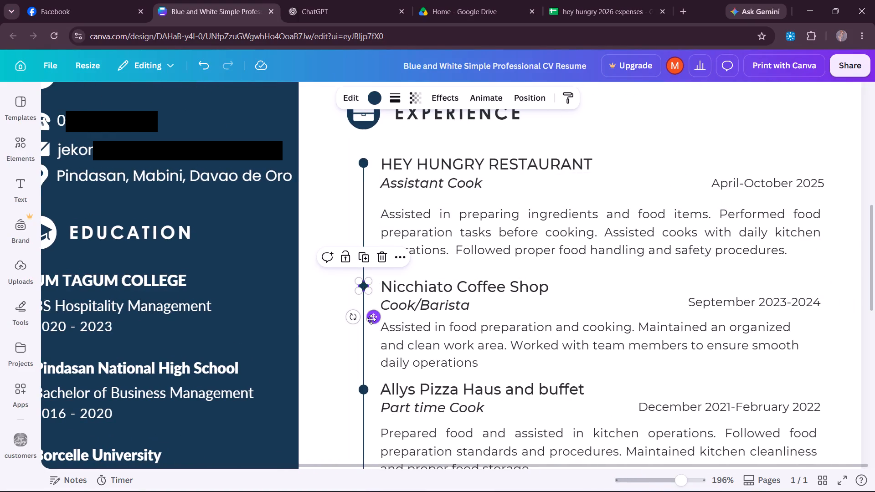
pyautogui.moveTo(371, 319); pyautogui.dragTo(371, 313)
pyautogui.moveTo(448, 292); pyautogui.dragTo(448, 284)
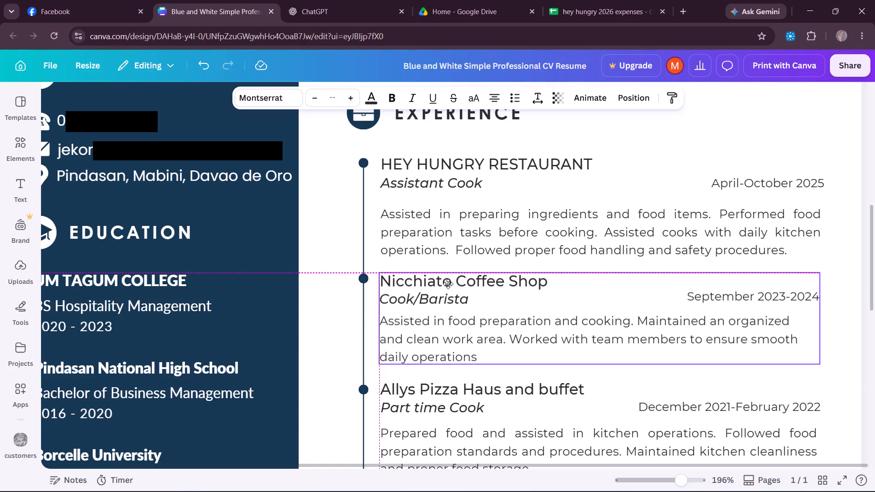
pyautogui.moveTo(448, 284); pyautogui.dragTo(448, 282)
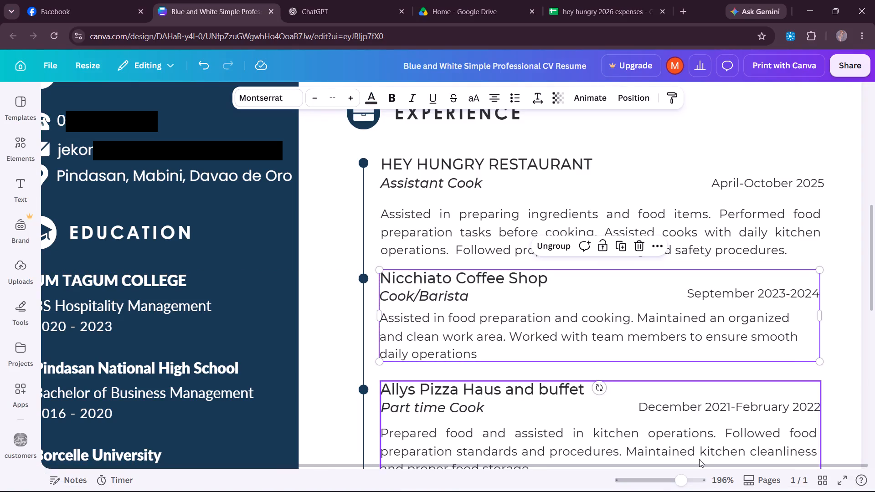
pyautogui.click(659, 482)
# Switch to the hey hungry 2026 expenses spreadsheet.
pyautogui.click(622, 0)
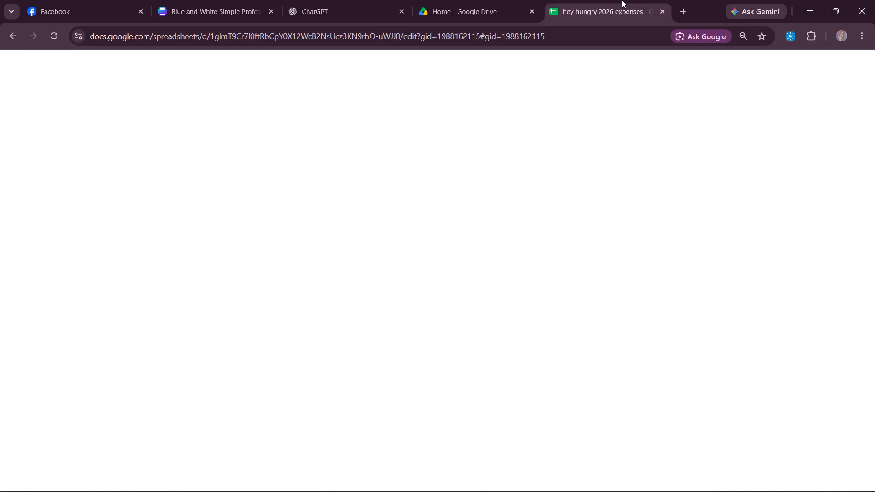
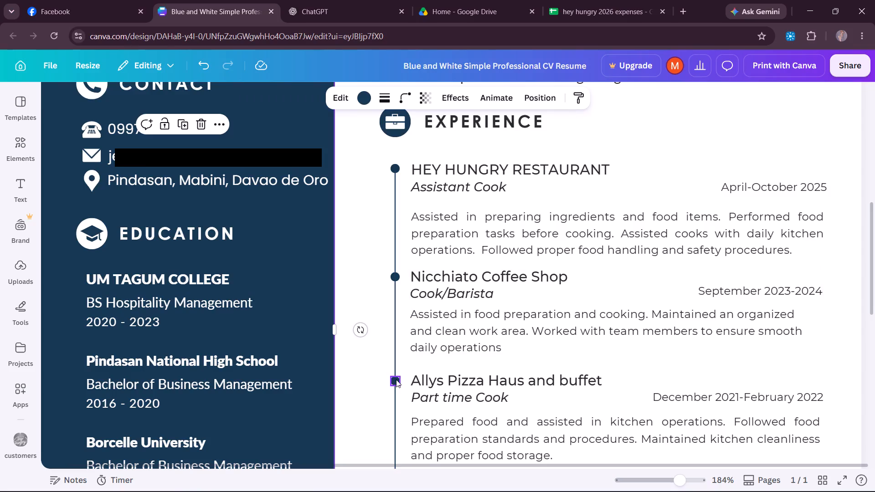
pyautogui.moveTo(396, 380); pyautogui.dragTo(396, 375)
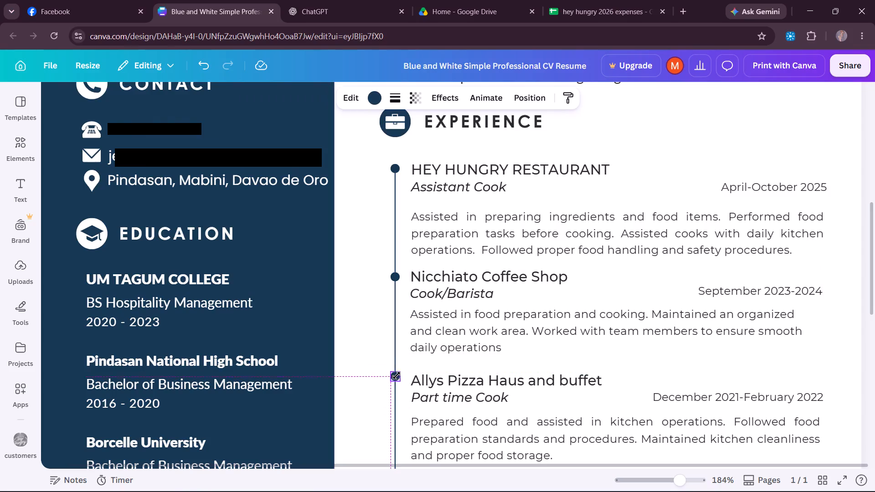
pyautogui.scroll(-1, 537, 348)
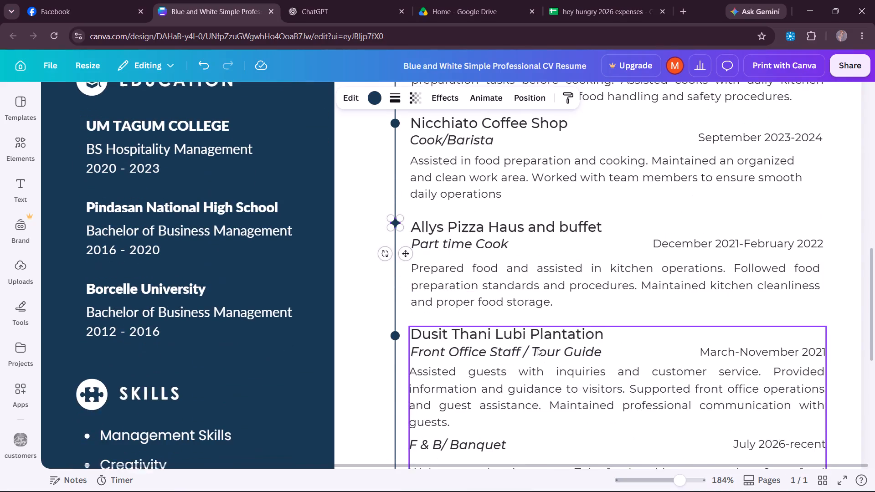
pyautogui.scroll(-1, 537, 348)
pyautogui.click(656, 164)
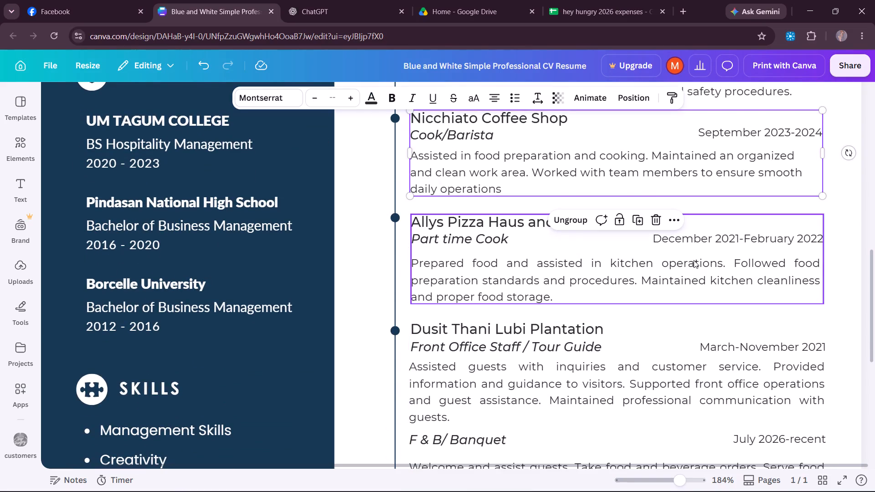
pyautogui.moveTo(694, 260); pyautogui.dragTo(694, 255)
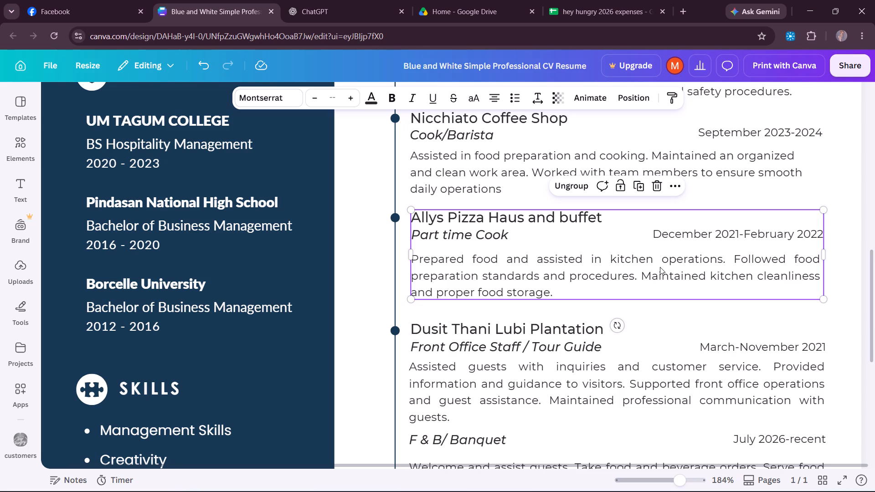
# Move the Dusit Thani Lubi Plantation timeline dot and its text group slightly up, closing the gap below the Allys Pizza Haus entry.
pyautogui.scroll(-1, 675, 265)
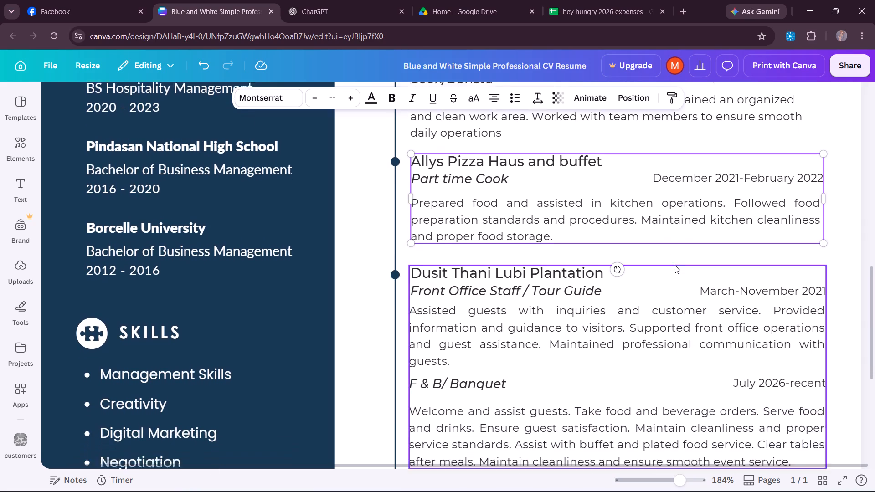
pyautogui.scroll(-1, 675, 265)
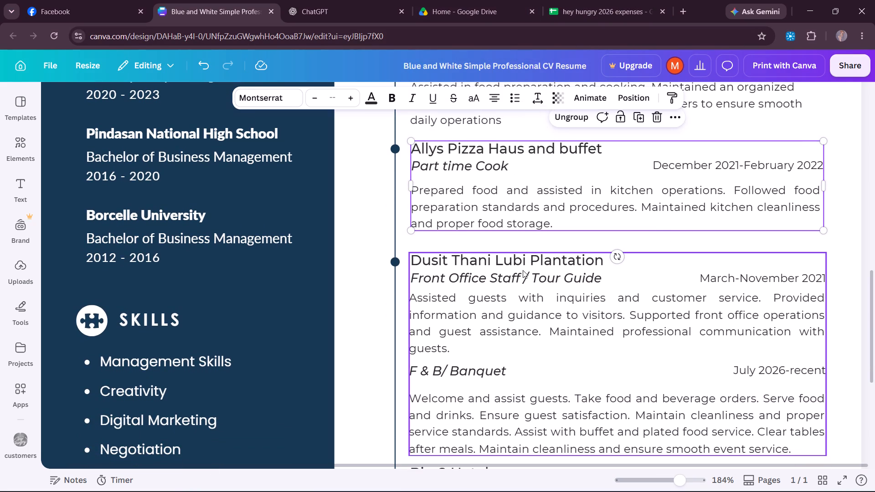
pyautogui.click(525, 287)
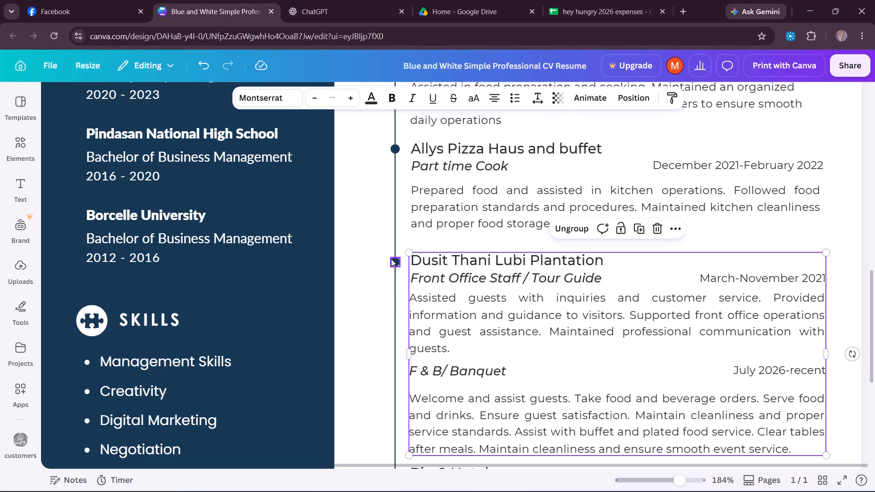
pyautogui.moveTo(392, 259); pyautogui.dragTo(394, 253)
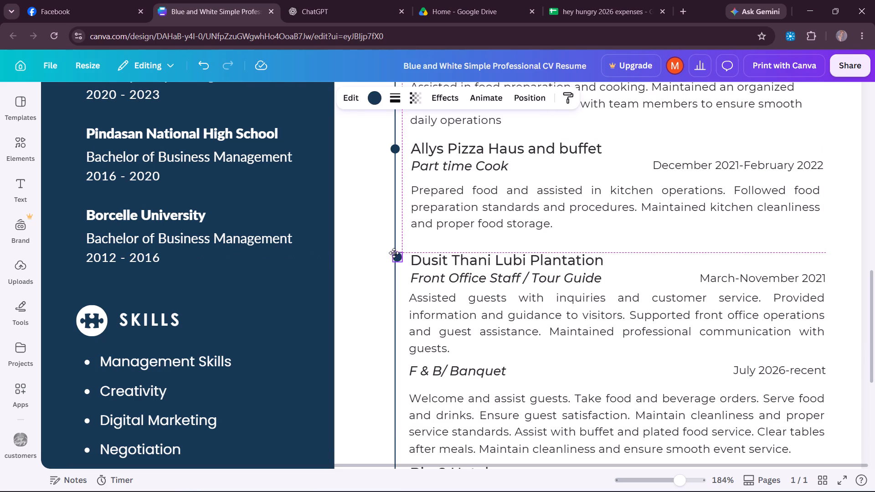
pyautogui.moveTo(394, 253); pyautogui.dragTo(392, 251)
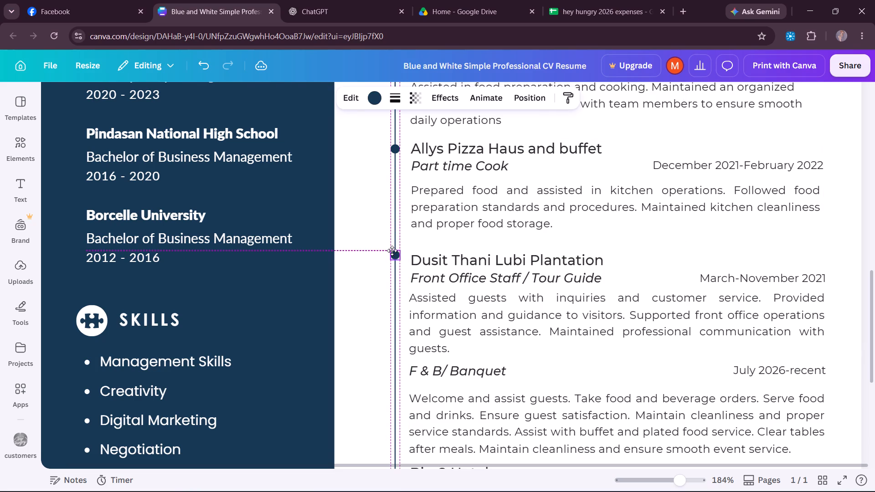
pyautogui.moveTo(392, 251); pyautogui.dragTo(392, 251)
pyautogui.moveTo(485, 284); pyautogui.dragTo(484, 277)
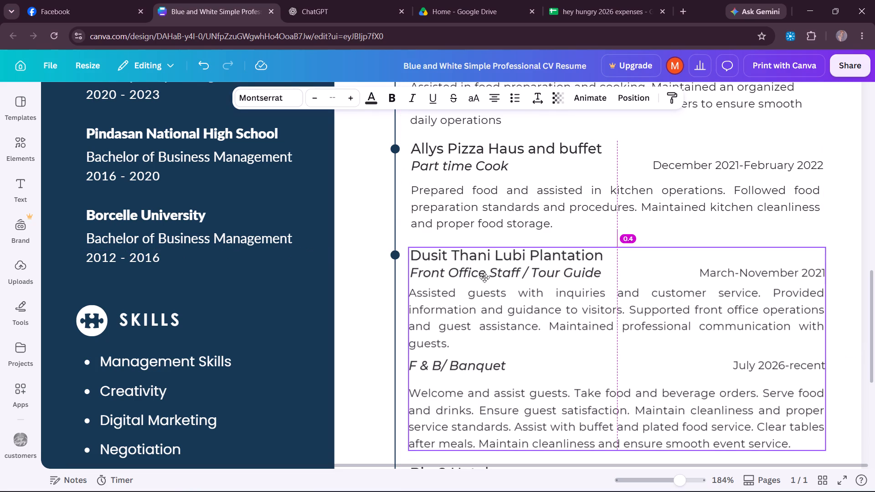
pyautogui.moveTo(484, 277); pyautogui.dragTo(484, 275)
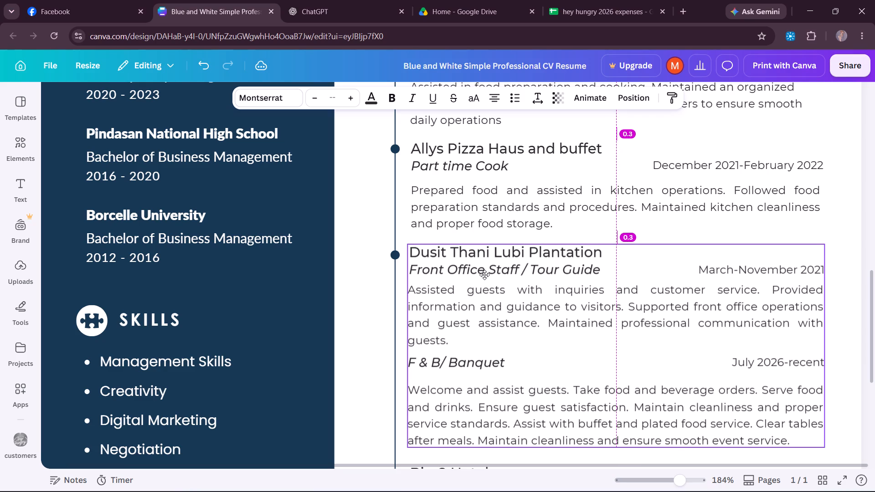
pyautogui.moveTo(484, 275); pyautogui.dragTo(486, 276)
# Delete the sentence "Maintain cleanliness and proper service standards" and its leftover period from the F & B/ Banquet description.
pyautogui.scroll(-2, 541, 319)
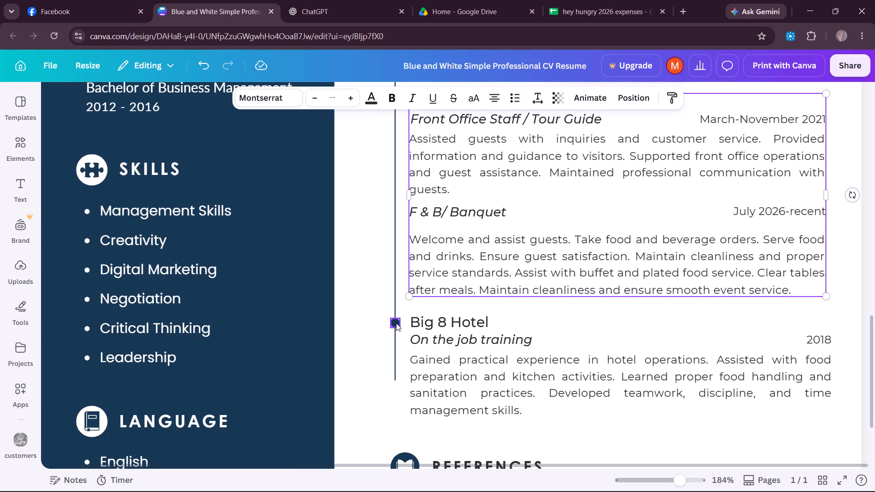
pyautogui.scroll(1, 495, 261)
pyautogui.scroll(-1, 495, 261)
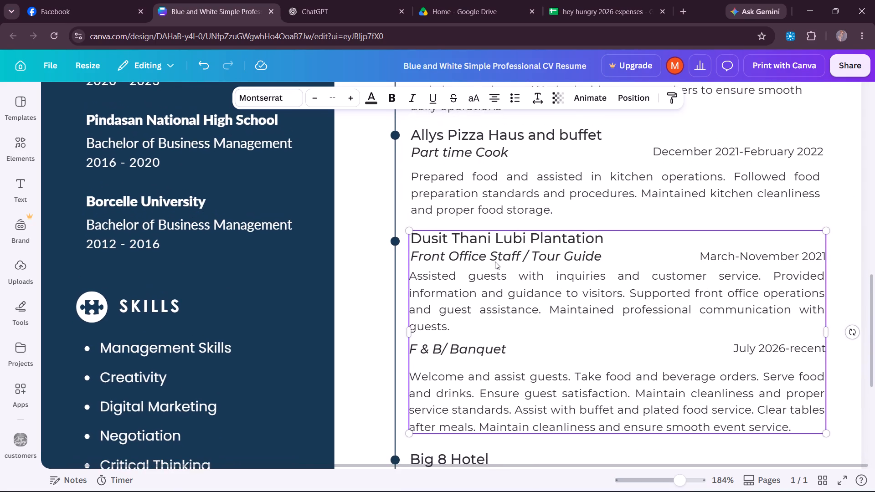
pyautogui.scroll(-1, 495, 261)
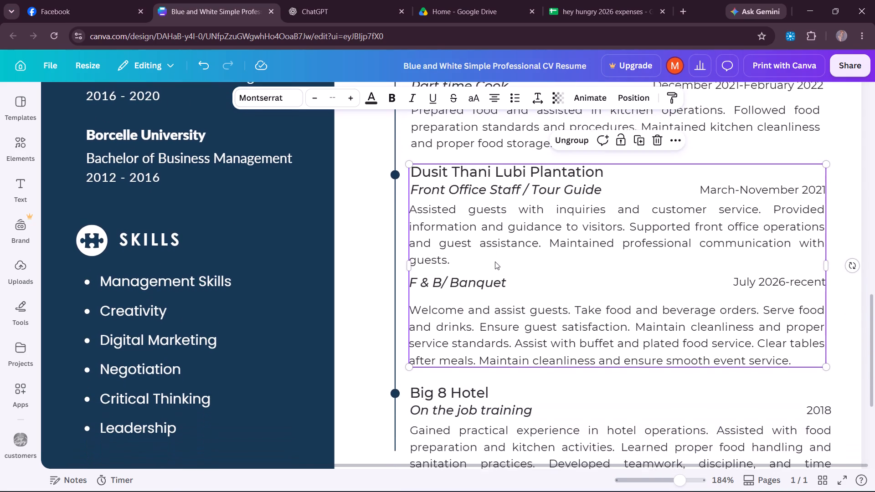
pyautogui.scroll(-2, 495, 261)
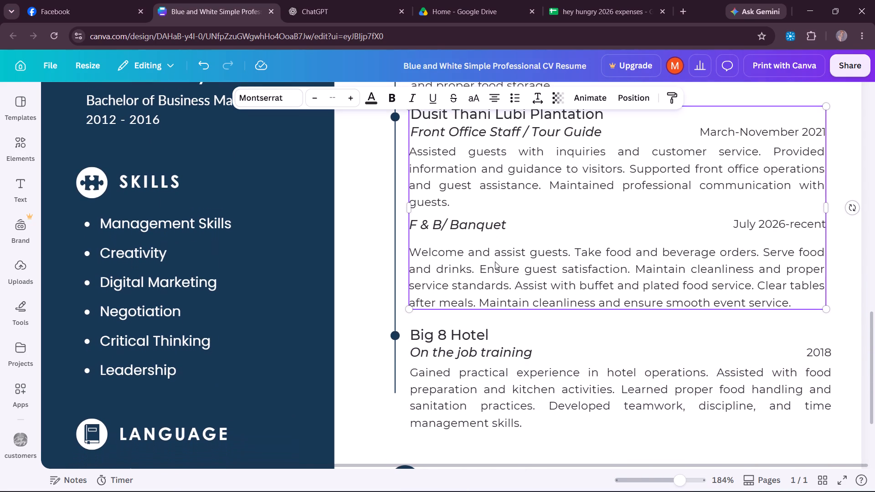
pyautogui.scroll(-1, 495, 261)
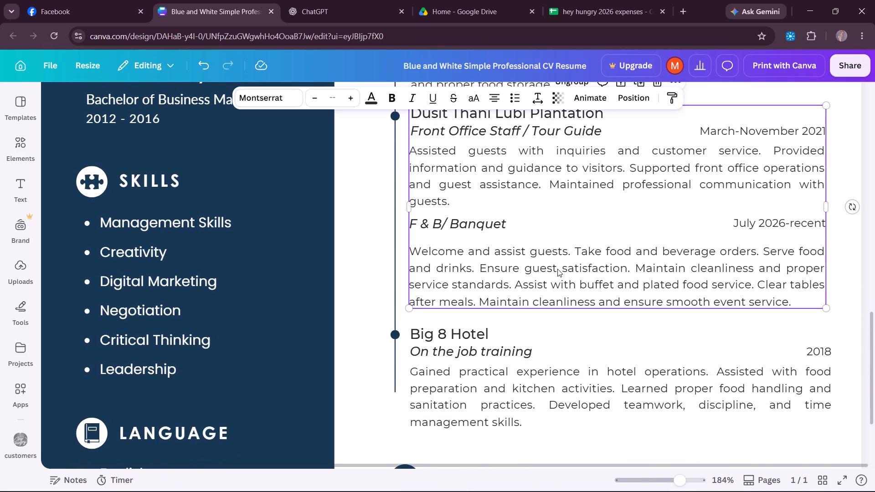
pyautogui.click(557, 269)
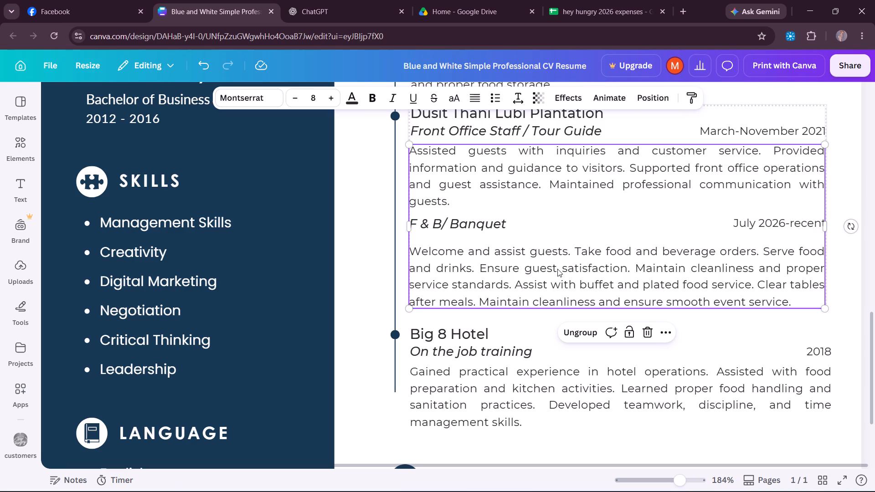
pyautogui.doubleClick(557, 269)
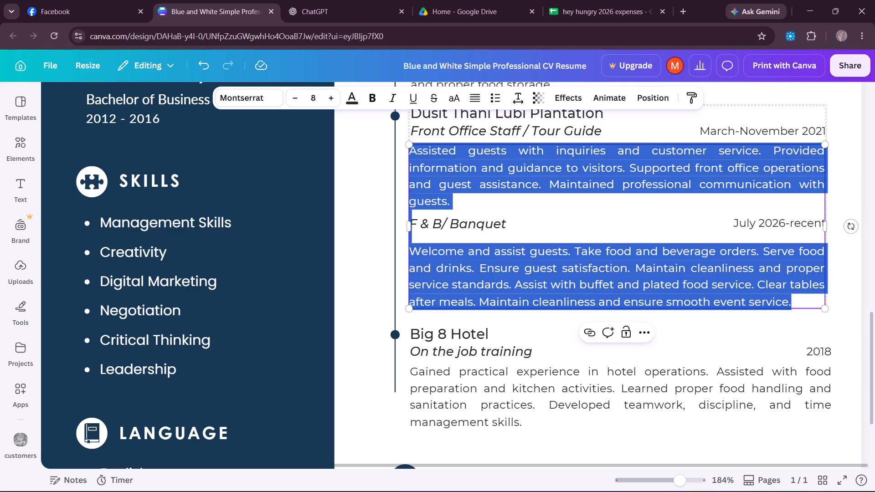
pyautogui.click(635, 270)
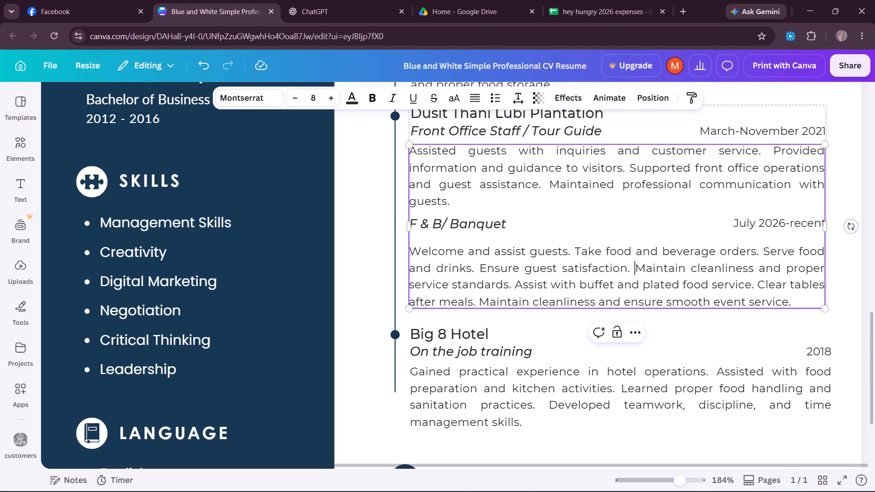
pyautogui.moveTo(508, 285); pyautogui.dragTo(597, 262)
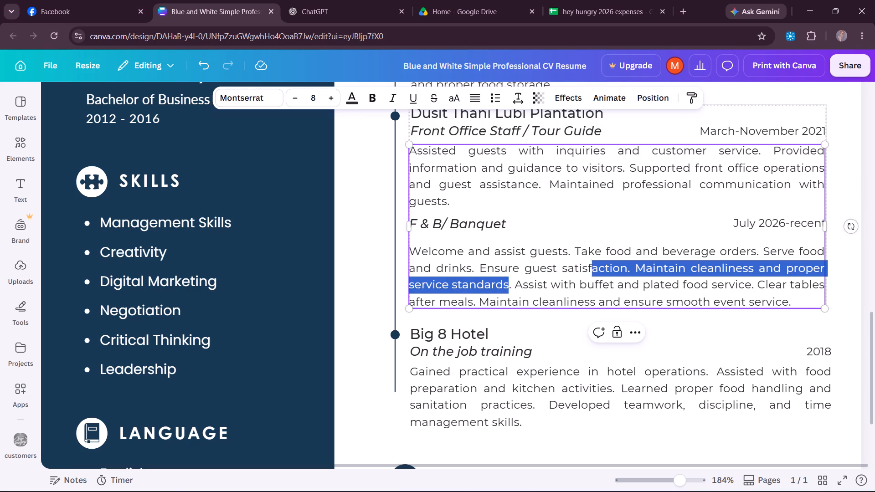
pyautogui.moveTo(597, 262); pyautogui.dragTo(634, 265)
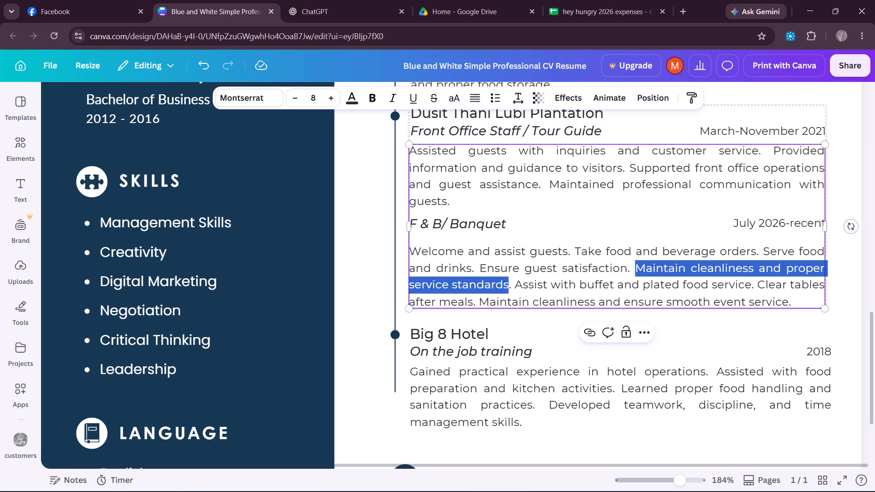
pyautogui.press('BackSpace')
pyautogui.press('BackSpace')
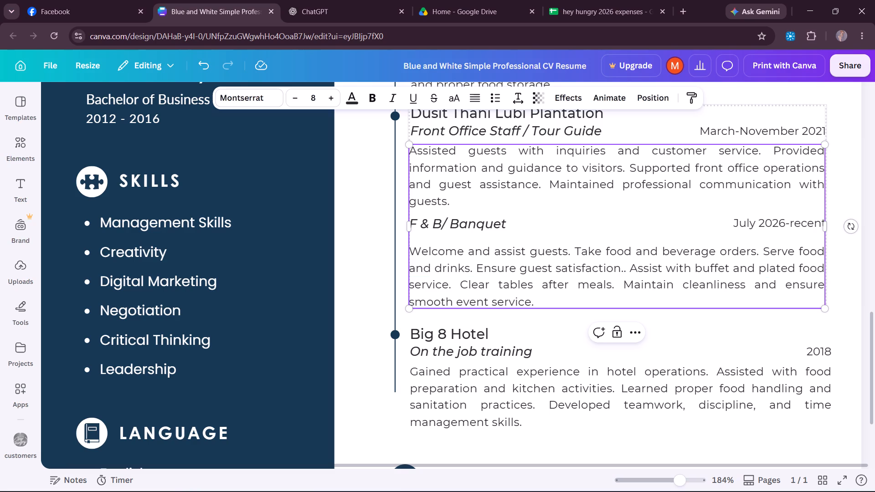
pyautogui.press('BackSpace')
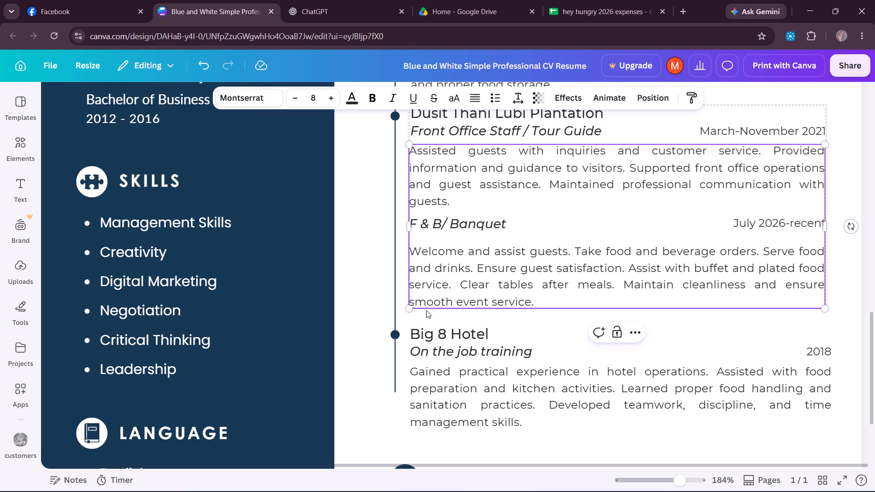
# Move the Big 8 Hotel timeline dot and its text group up, close beneath the F & B/ Banquet description.
pyautogui.click(383, 305)
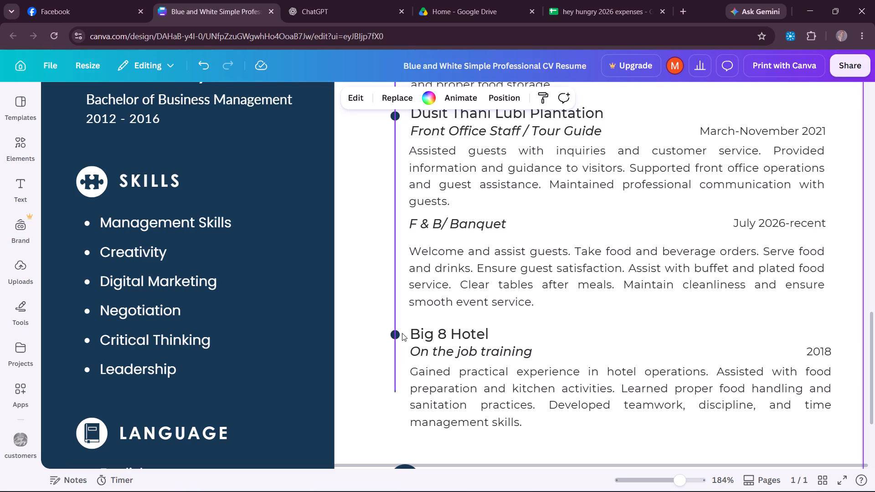
pyautogui.click(396, 333)
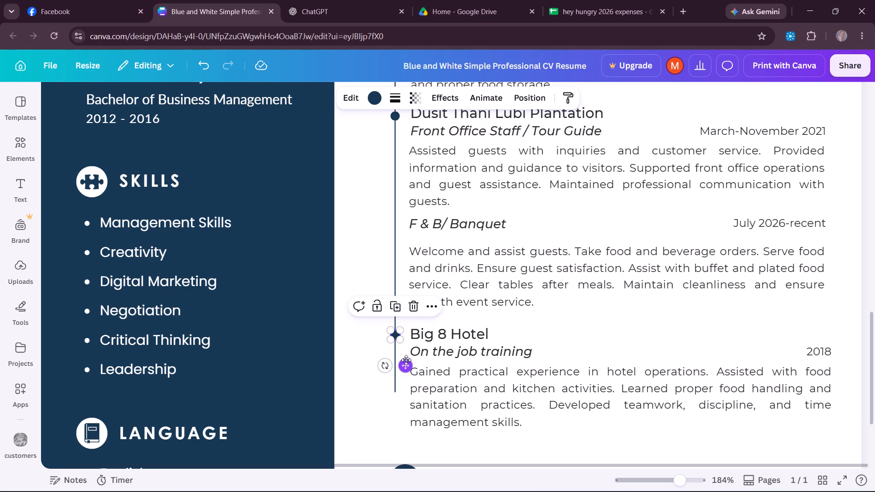
pyautogui.moveTo(406, 360); pyautogui.dragTo(406, 348)
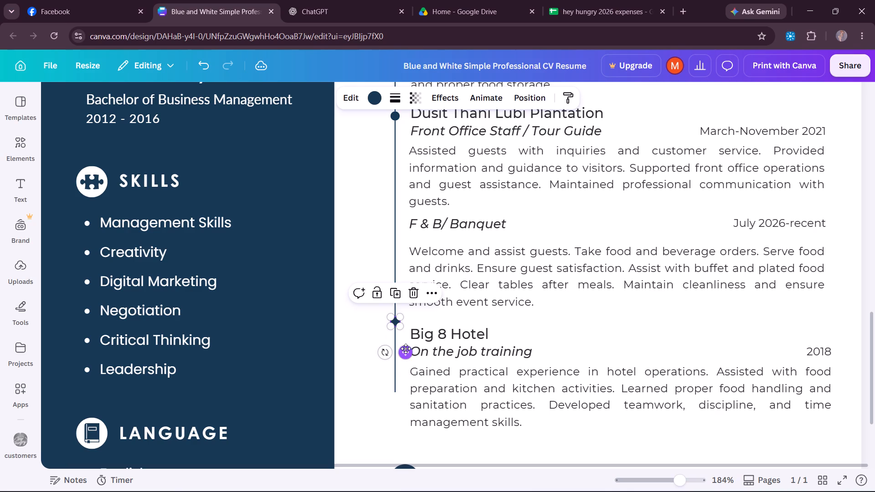
pyautogui.click(406, 353)
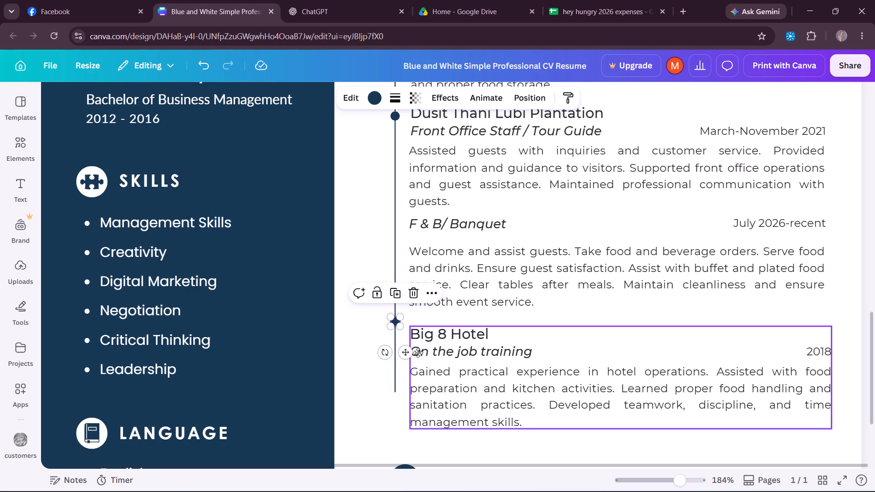
pyautogui.click(406, 352)
pyautogui.moveTo(464, 357); pyautogui.dragTo(464, 350)
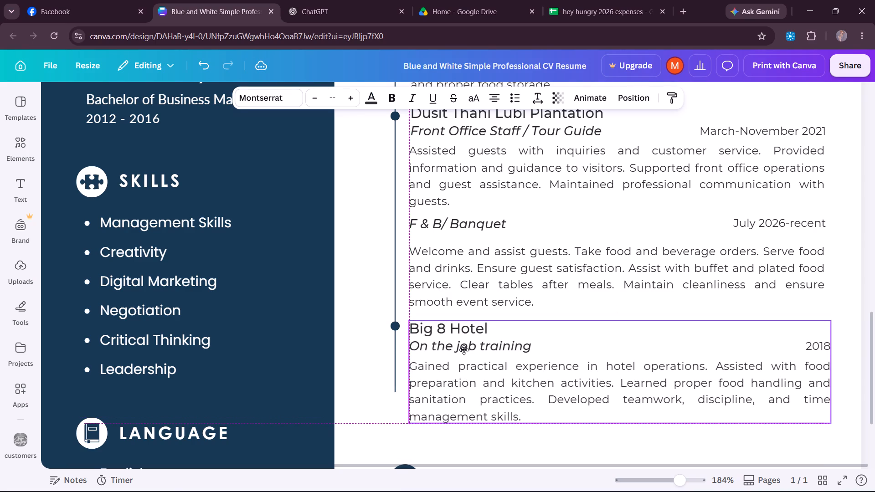
pyautogui.moveTo(464, 350); pyautogui.dragTo(464, 348)
pyautogui.scroll(-2, 579, 374)
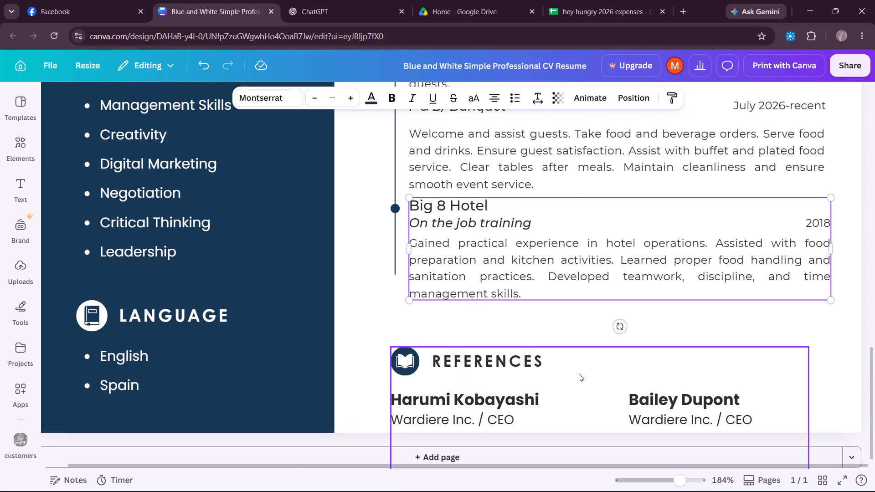
# Move the References group up to sit directly beneath the Big 8 Hotel description, within the page.
pyautogui.moveTo(502, 389); pyautogui.dragTo(492, 341)
pyautogui.click(663, 479)
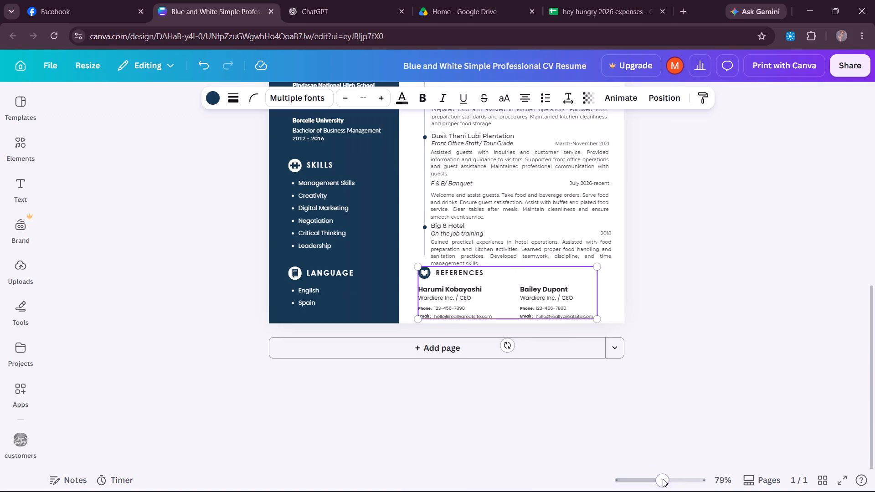
pyautogui.scroll(4, 669, 351)
pyautogui.scroll(-1, 669, 351)
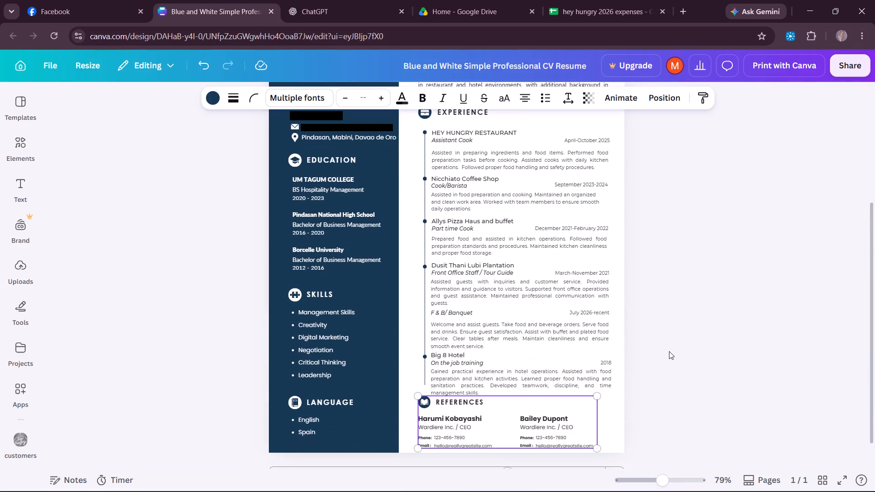
pyautogui.scroll(-1, 669, 351)
# Nudge the References group slightly right and down, separating it from the Big 8 Hotel description.
pyautogui.click(514, 411)
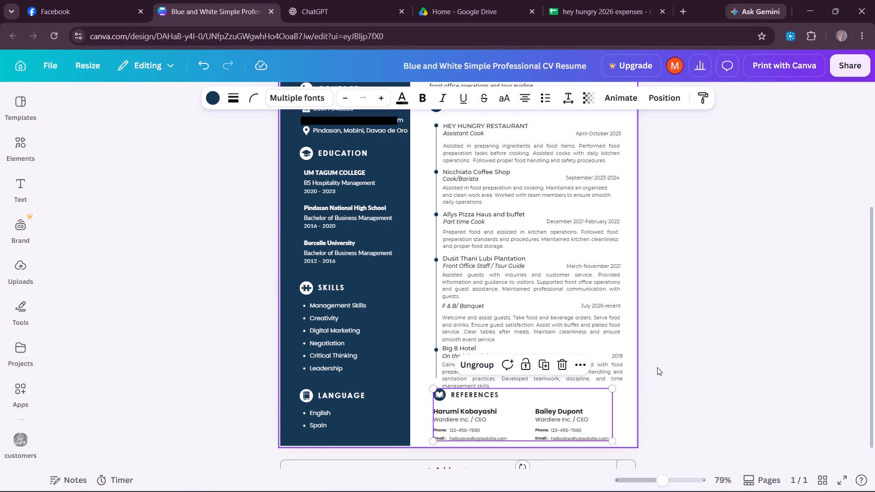
pyautogui.click(687, 355)
pyautogui.scroll(1, 687, 355)
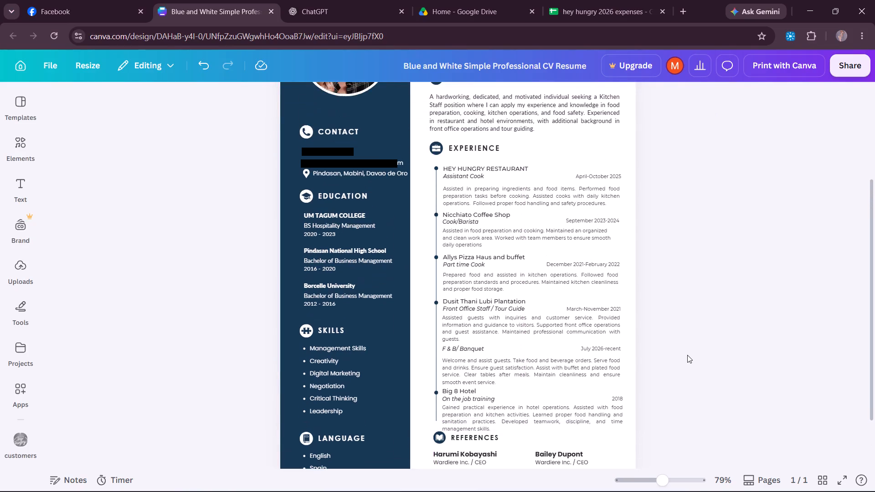
pyautogui.scroll(1, 687, 355)
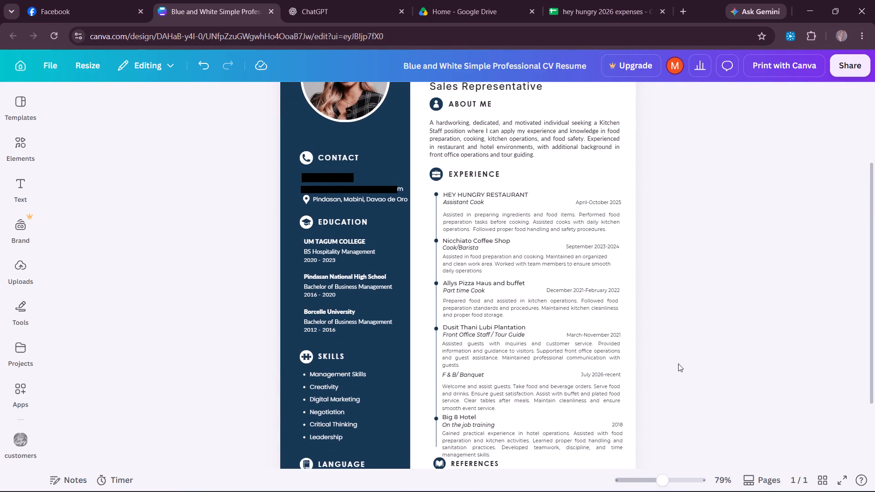
pyautogui.scroll(-2, 693, 337)
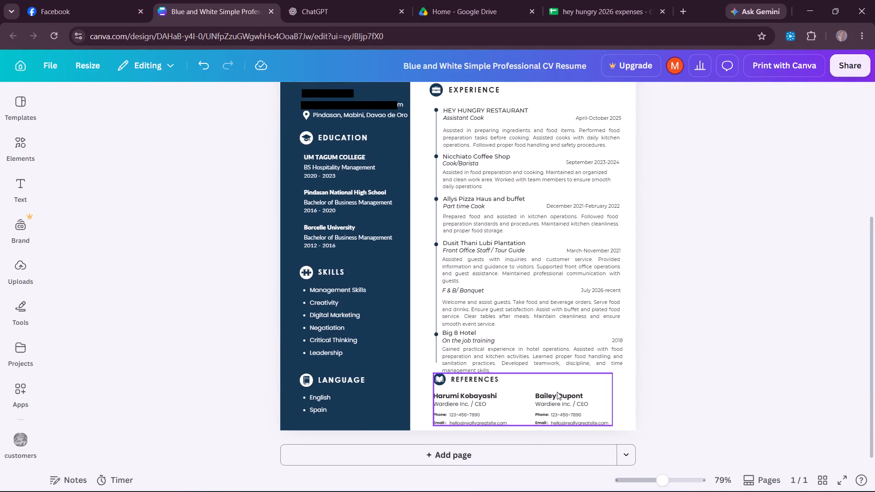
pyautogui.click(557, 392)
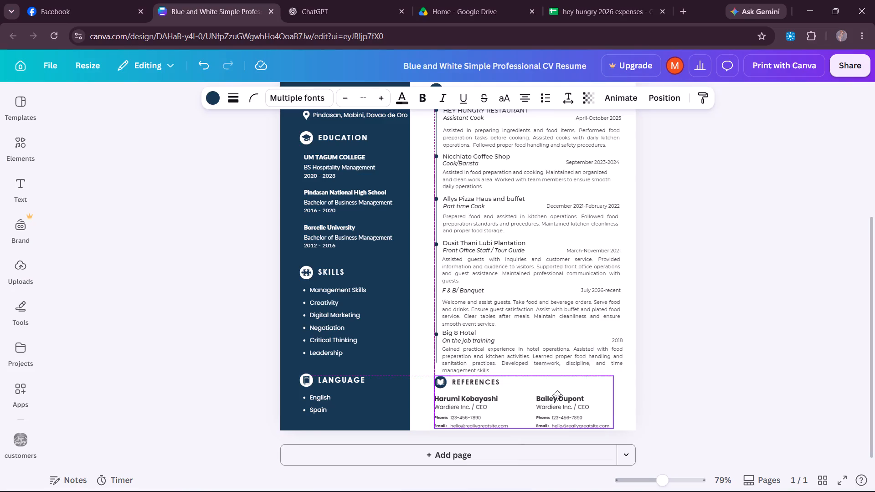
pyautogui.click(726, 389)
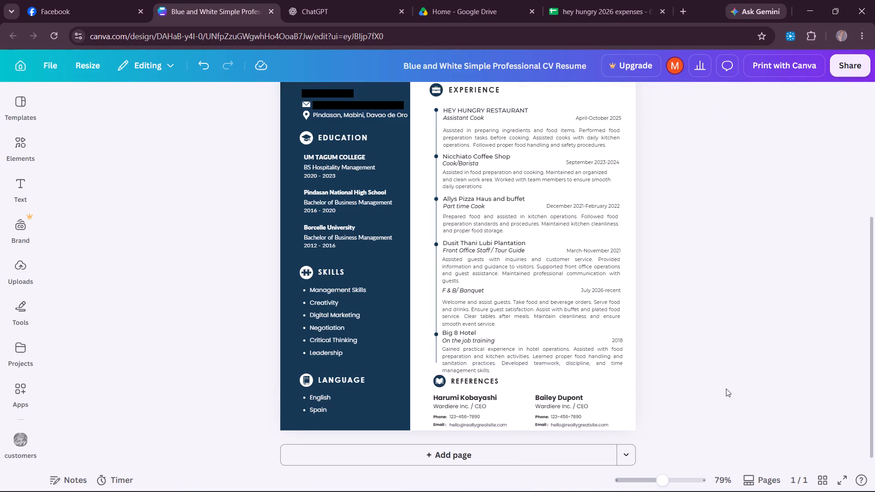
# Widen the Dusit Thani Lubi Plantation text group to 10.7, matching the right edge of the Big 8 Hotel group.
pyautogui.scroll(2, 720, 391)
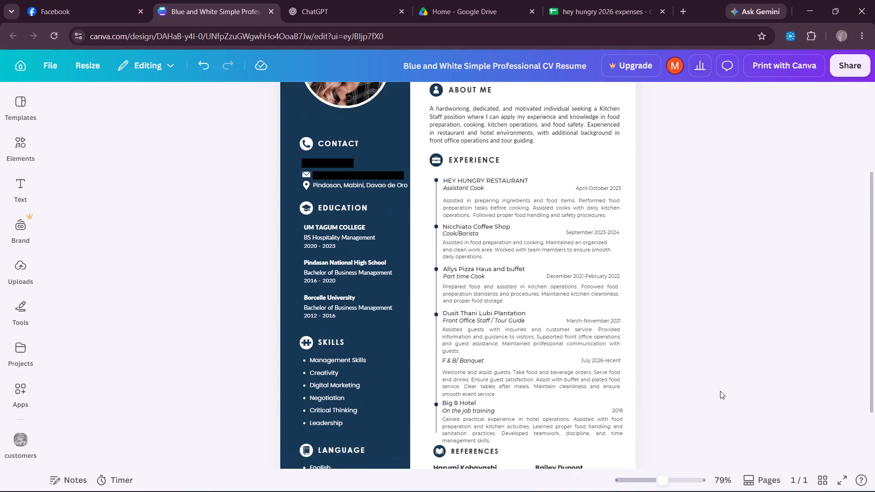
pyautogui.scroll(1, 720, 391)
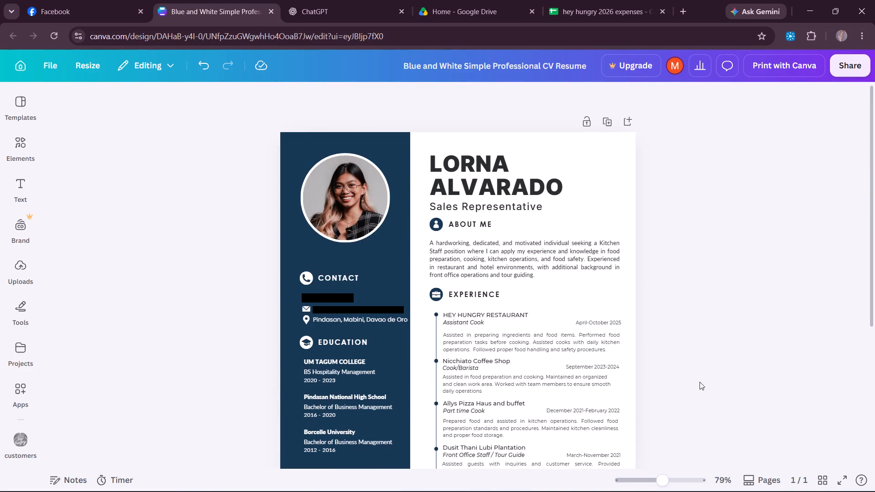
pyautogui.scroll(-3, 700, 382)
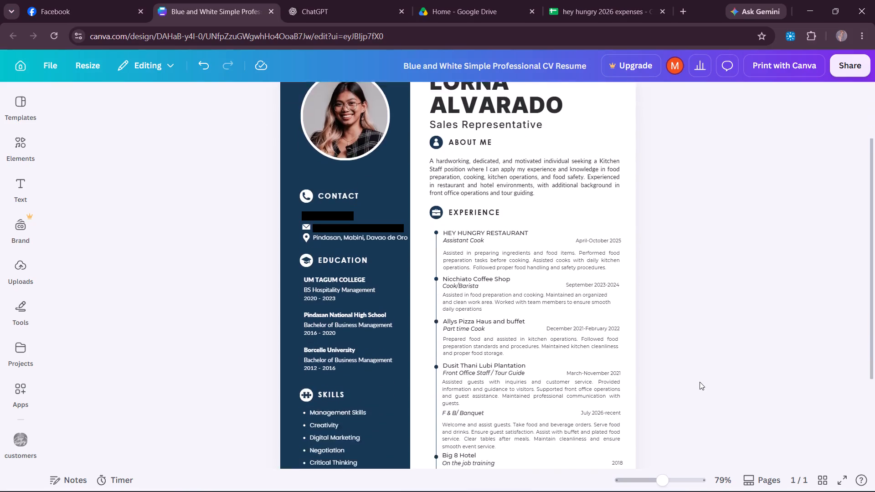
pyautogui.scroll(-1, 700, 382)
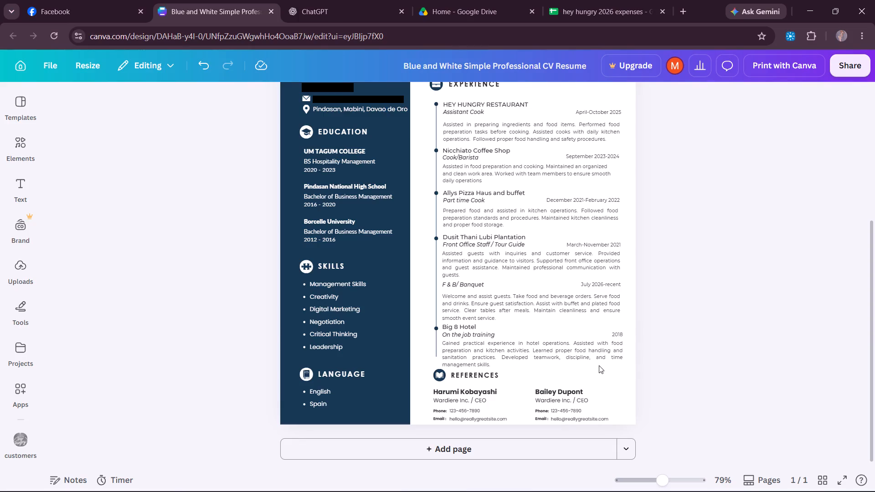
pyautogui.click(571, 353)
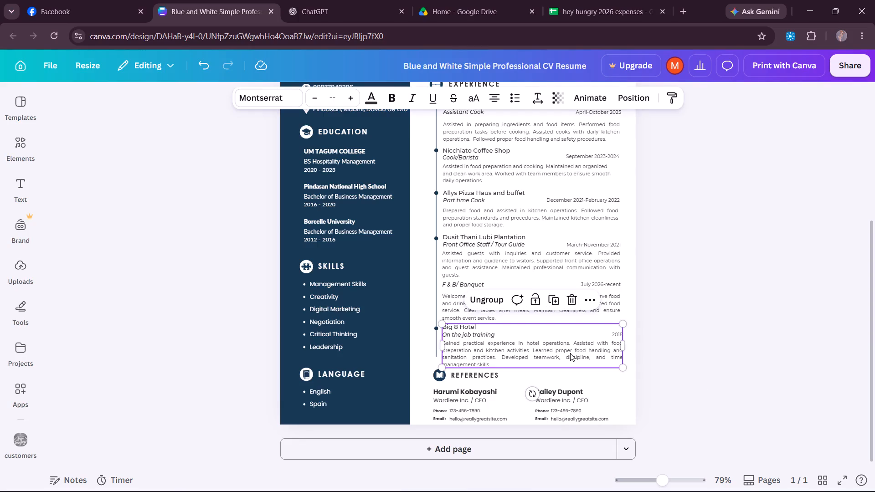
pyautogui.click(701, 343)
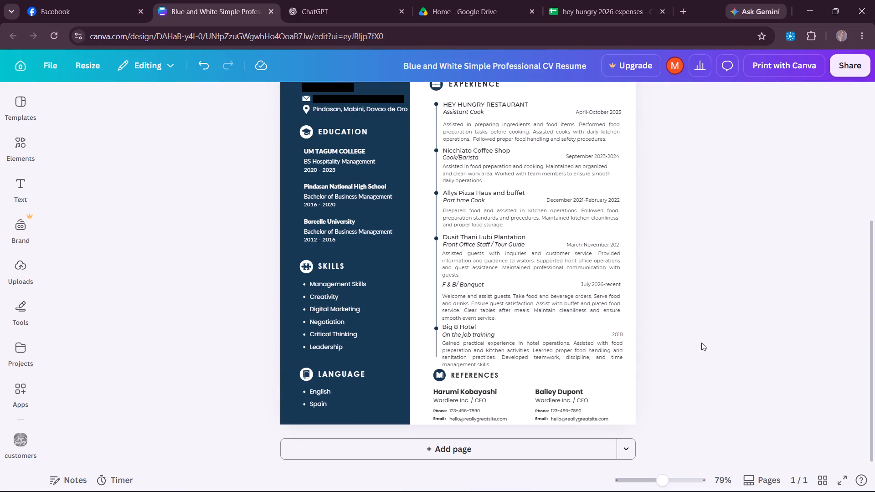
pyautogui.click(587, 305)
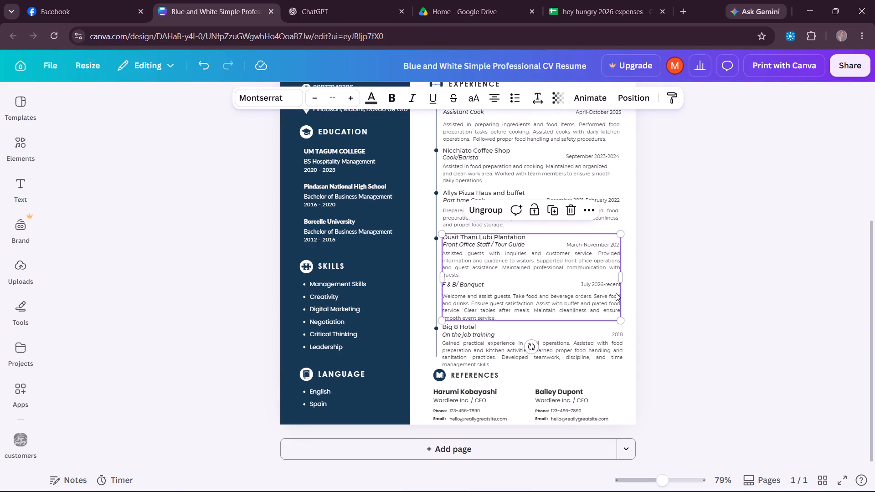
pyautogui.click(619, 281)
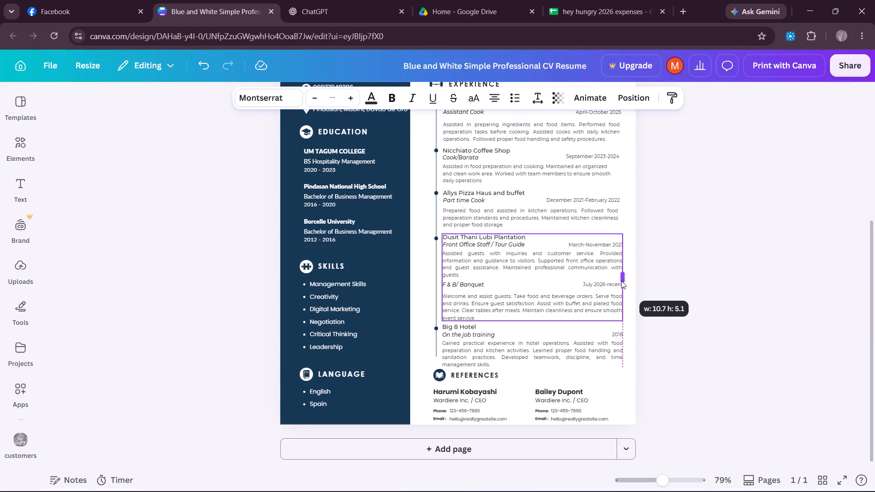
pyautogui.click(676, 275)
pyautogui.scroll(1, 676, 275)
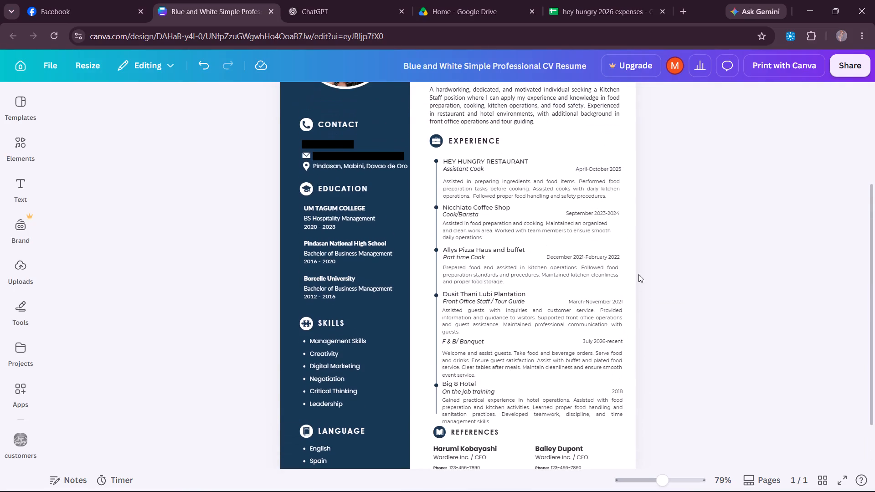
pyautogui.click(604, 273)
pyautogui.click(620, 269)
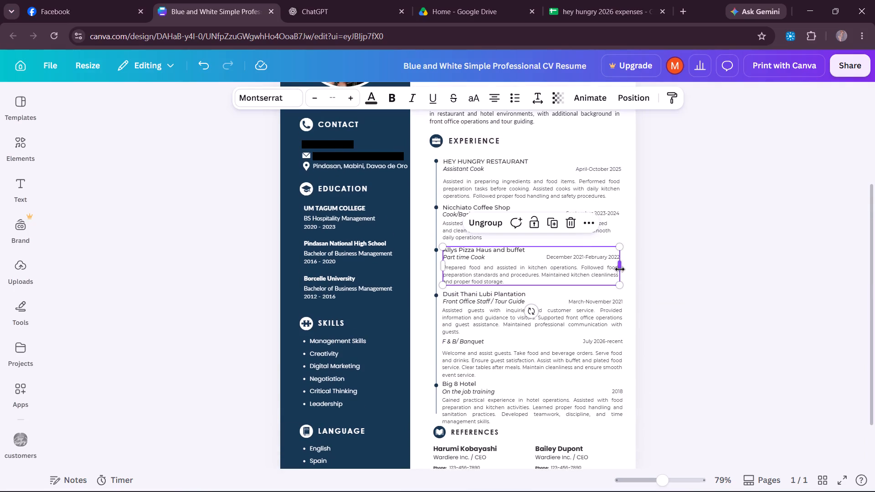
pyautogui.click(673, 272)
# Justify the description text of the Nicchiato Coffee Shop entry.
pyautogui.scroll(1, 673, 272)
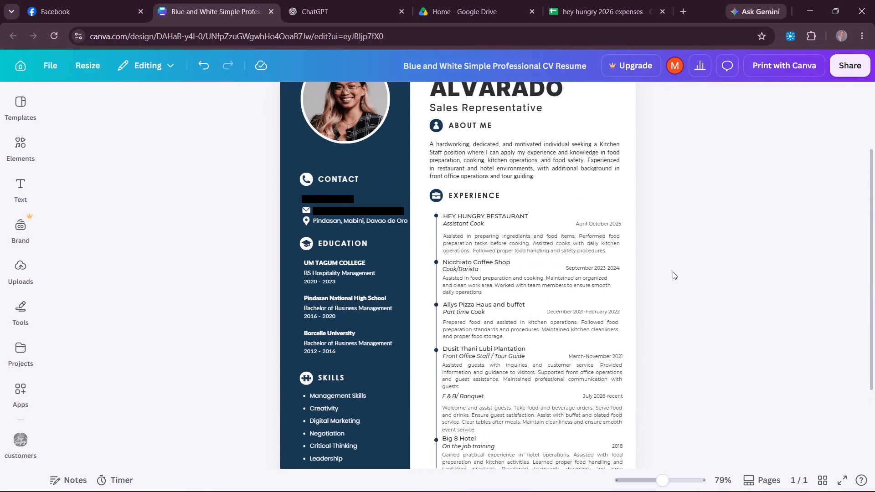
pyautogui.click(598, 267)
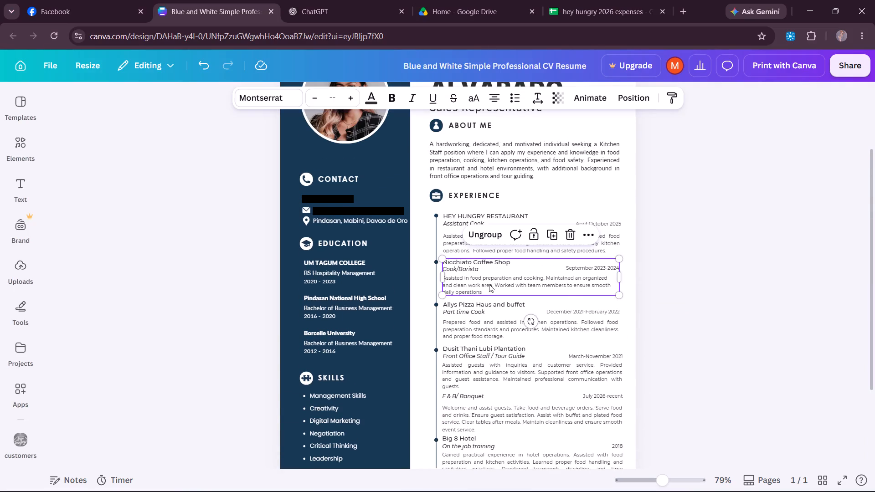
pyautogui.doubleClick(565, 285)
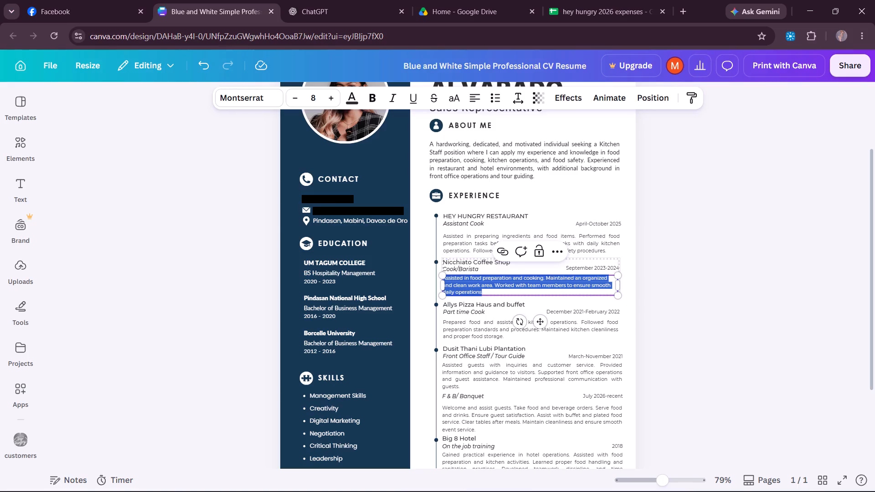
pyautogui.click(474, 97)
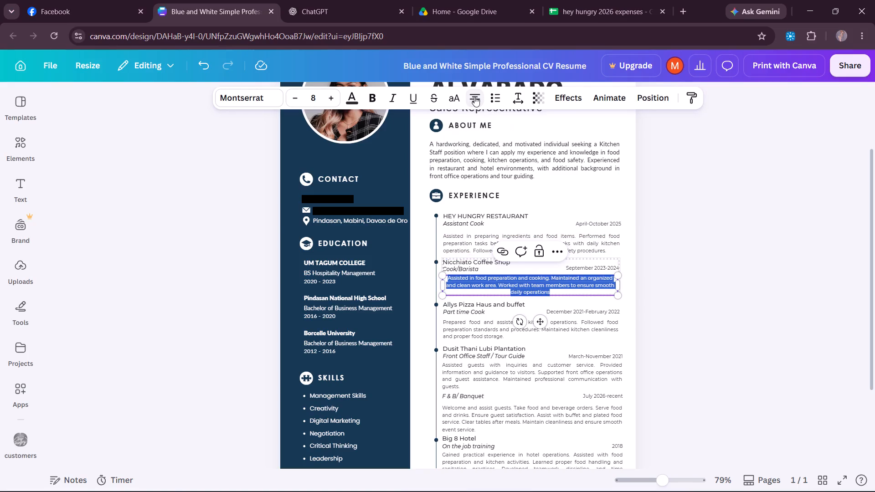
pyautogui.click(474, 97)
pyautogui.click(474, 97)
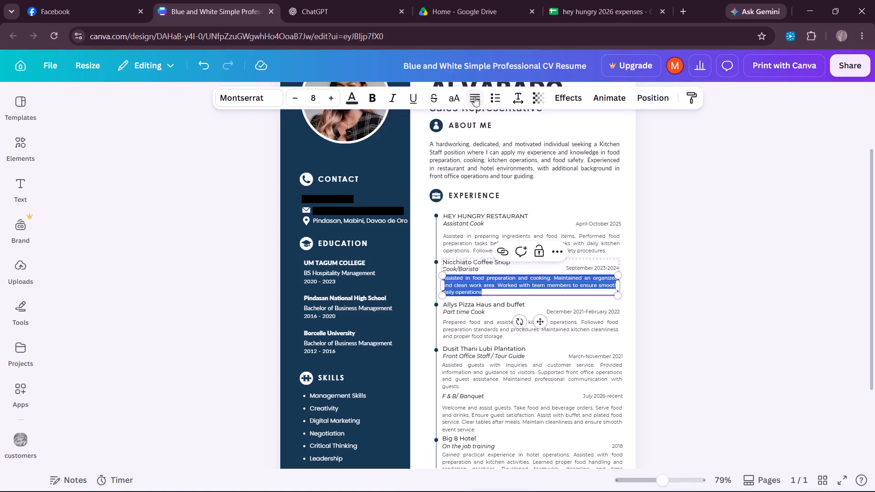
pyautogui.click(744, 318)
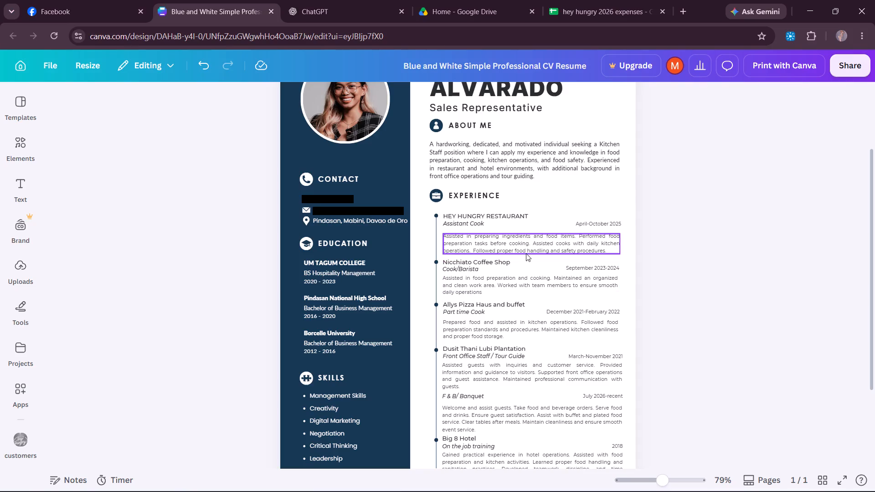
# Delete the sentence "Followed proper food handling and safety procedures." from the HEY HUNGRY RESTAURANT description.
pyautogui.doubleClick(511, 248)
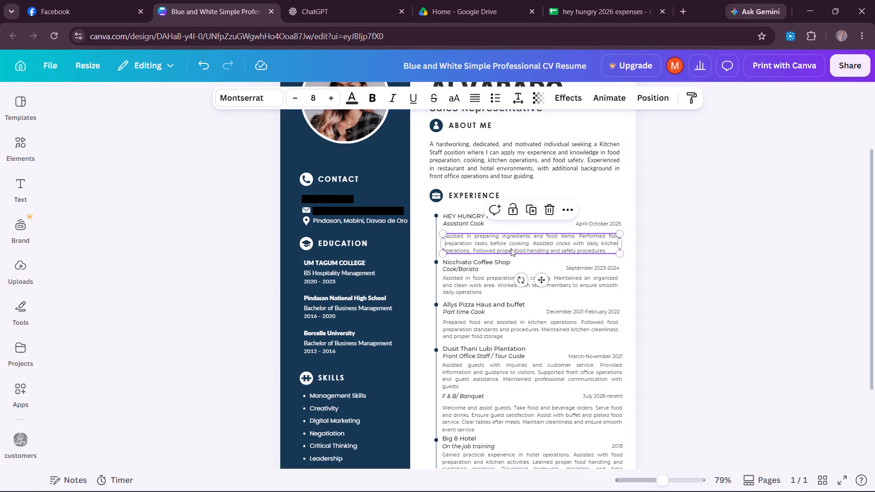
pyautogui.moveTo(474, 252); pyautogui.dragTo(539, 250)
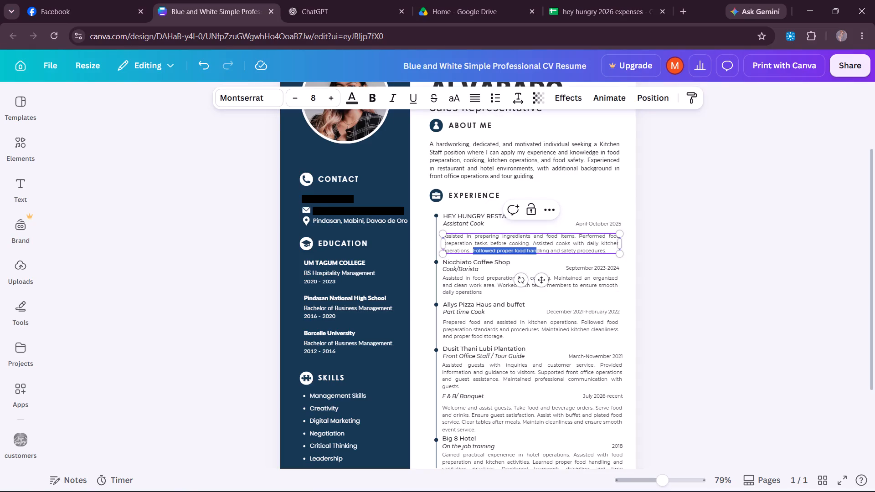
pyautogui.moveTo(539, 250); pyautogui.dragTo(607, 249)
pyautogui.press('BackSpace')
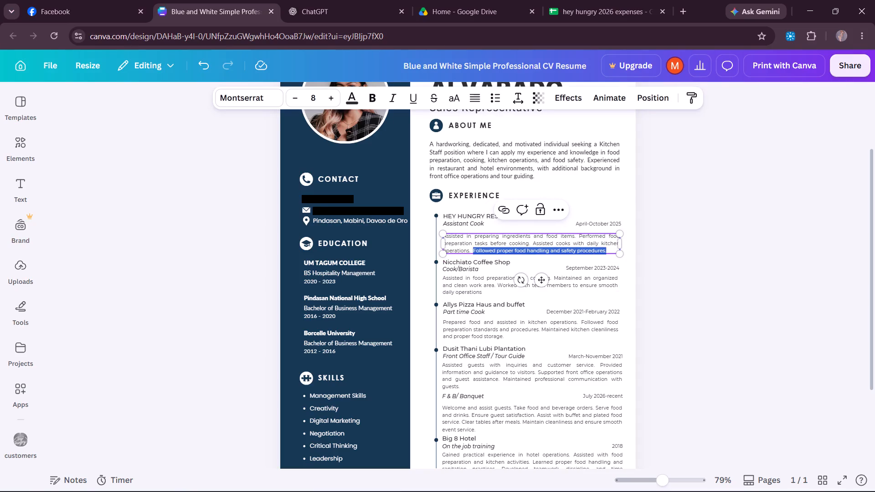
pyautogui.press('BackSpace')
pyautogui.click(762, 266)
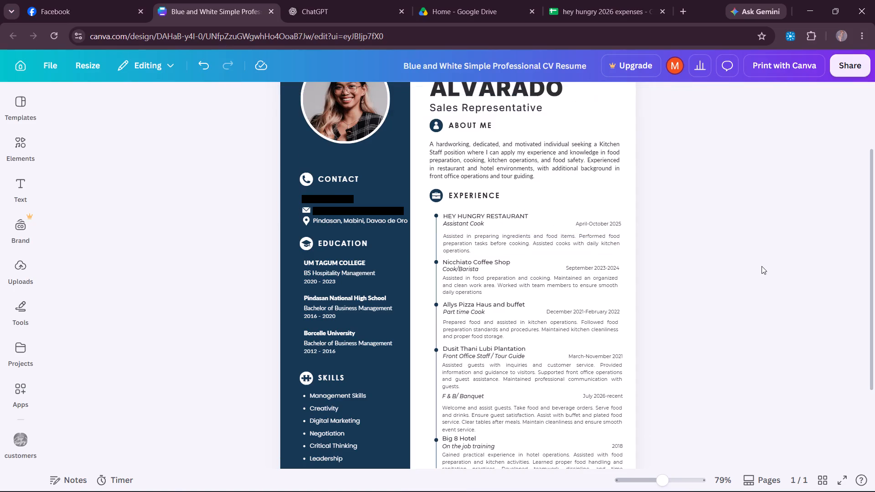
# Replace "Spain" with "Tagalog" in the Language list of the CV's sidebar.
pyautogui.scroll(-2, 741, 273)
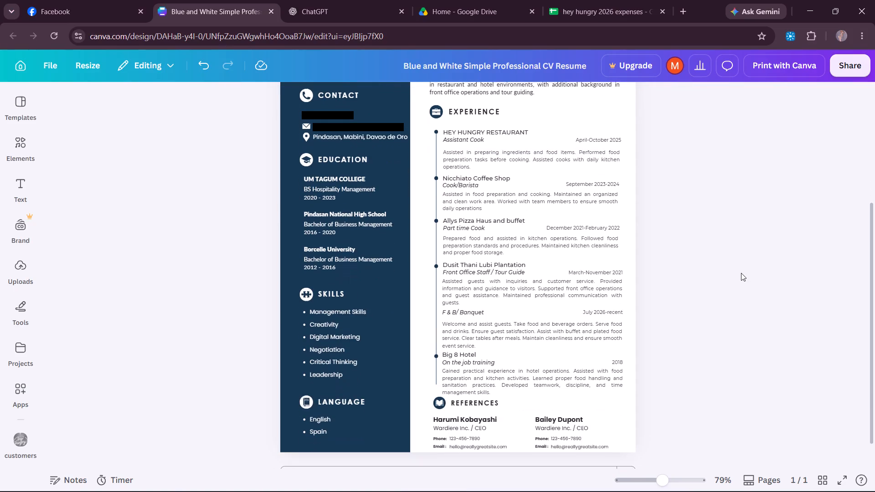
pyautogui.scroll(-1, 741, 273)
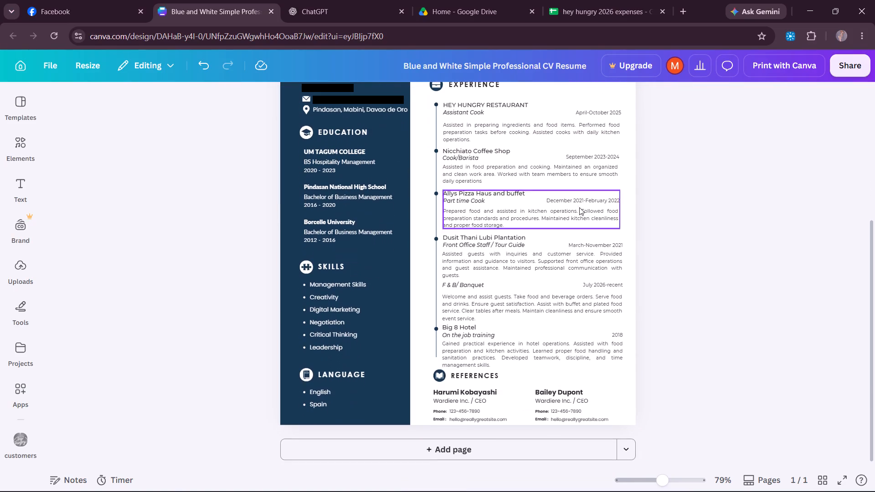
pyautogui.doubleClick(328, 401)
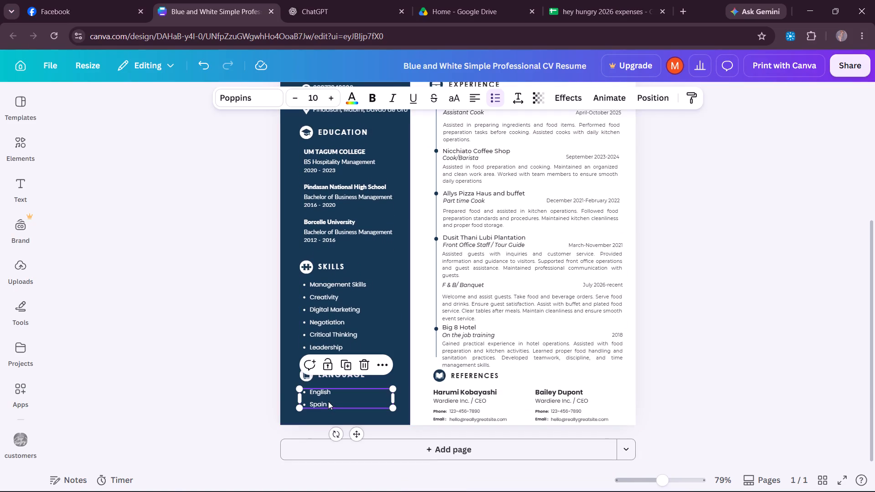
pyautogui.click(328, 403)
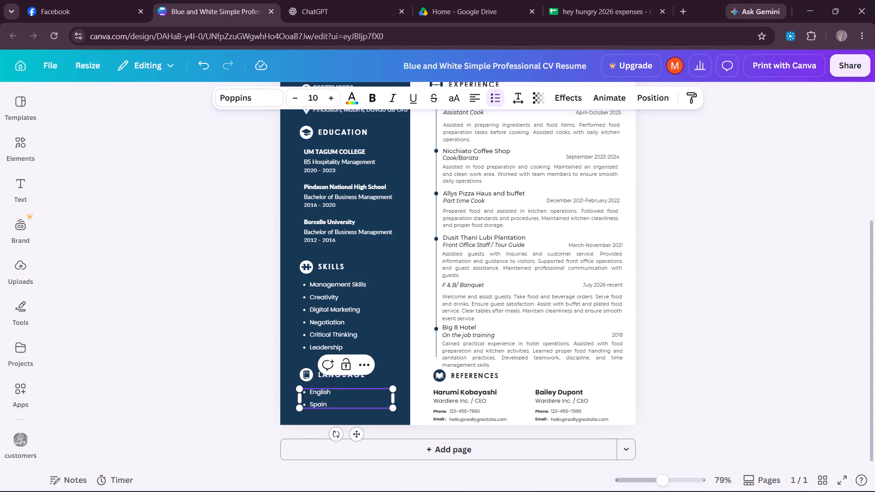
pyautogui.press('BackSpace')
pyautogui.press('BackSpace')
pyautogui.press('BackSpace')
pyautogui.press('BackSpace')
pyautogui.press('BackSpace')
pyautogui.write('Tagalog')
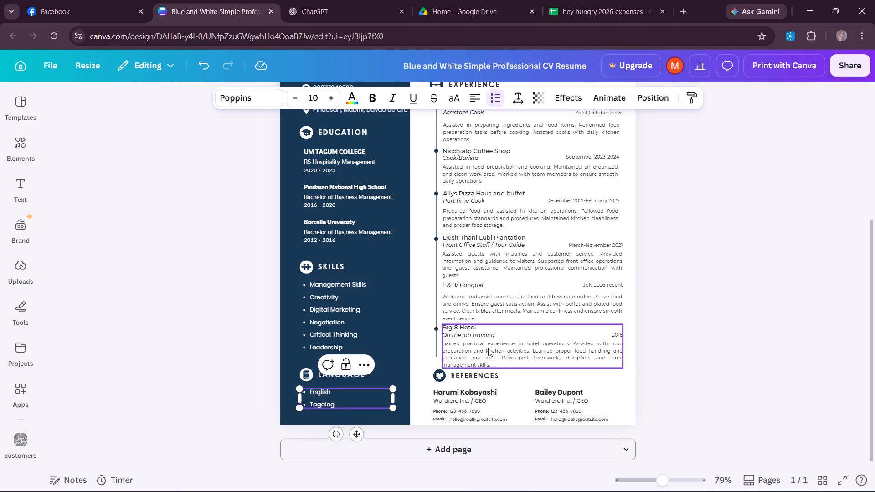
pyautogui.click(685, 347)
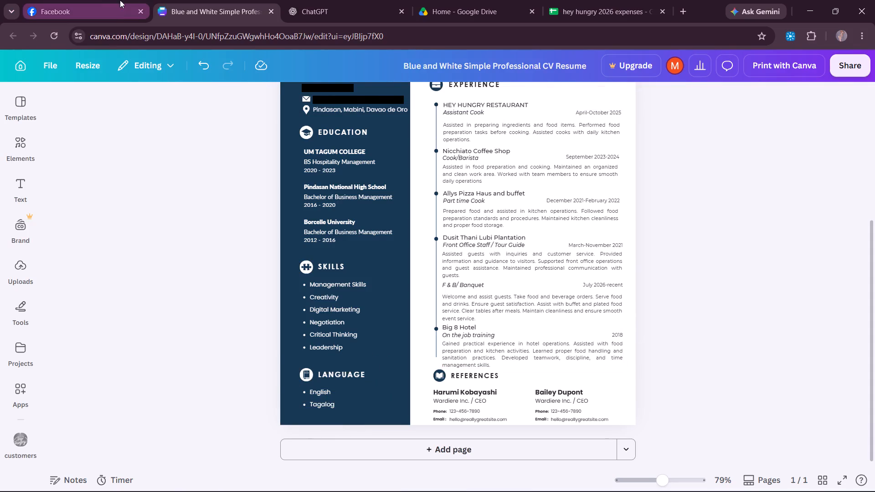
# Switch to the Facebook chat and review the education, technical qualification and skills details in the résumé message.
pyautogui.click(86, 0)
pyautogui.scroll(-1, 737, 345)
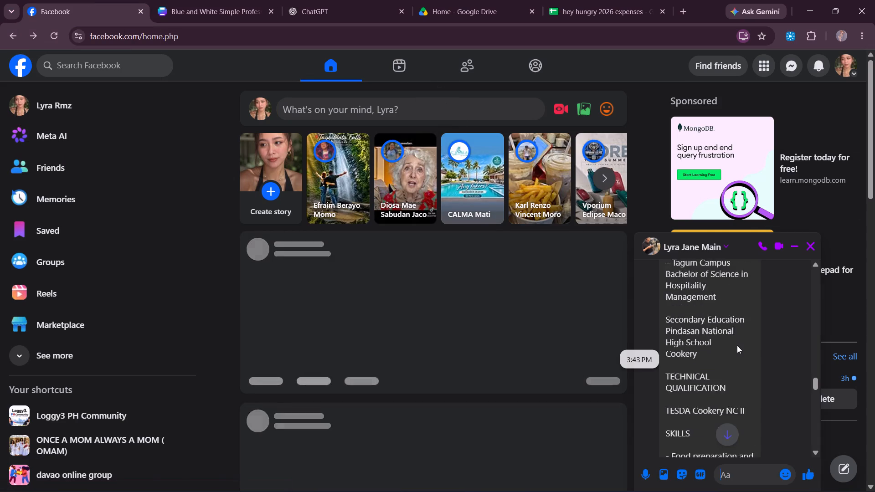
pyautogui.scroll(-3, 737, 345)
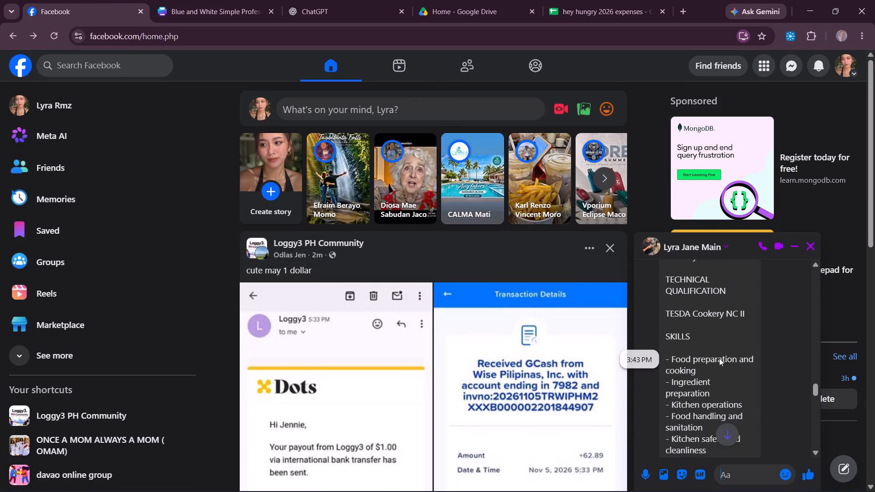
pyautogui.scroll(-2, 719, 358)
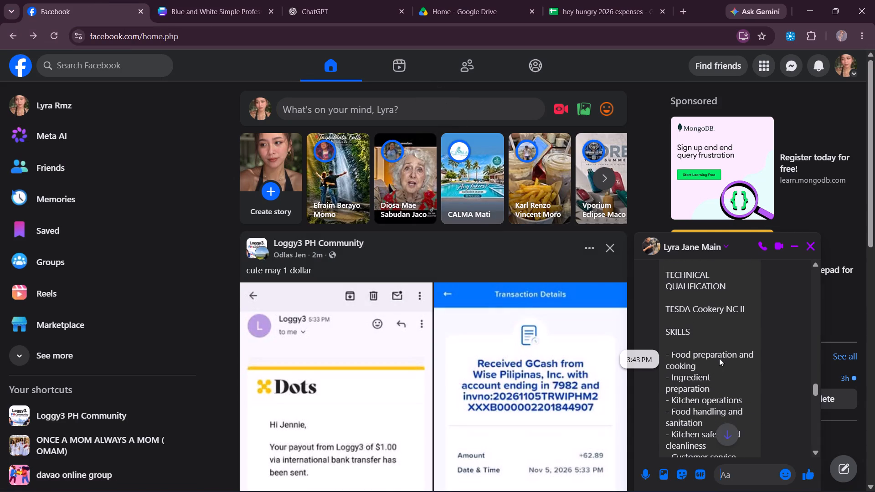
pyautogui.scroll(-1, 719, 358)
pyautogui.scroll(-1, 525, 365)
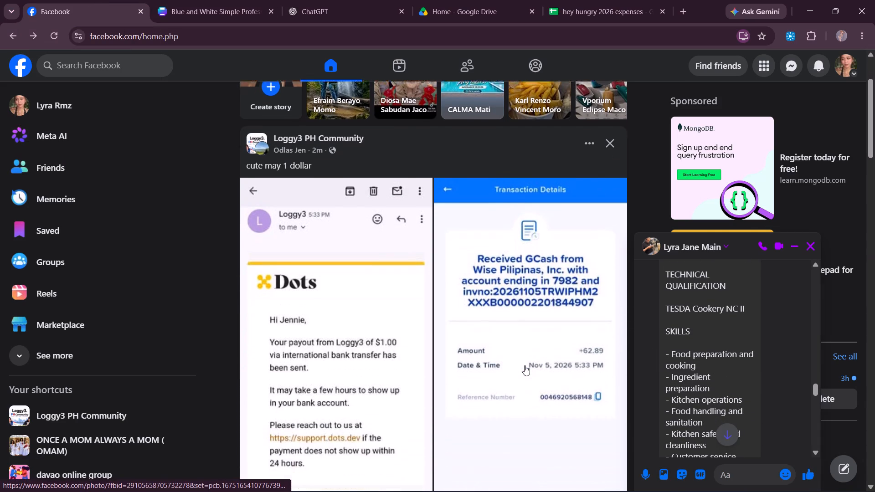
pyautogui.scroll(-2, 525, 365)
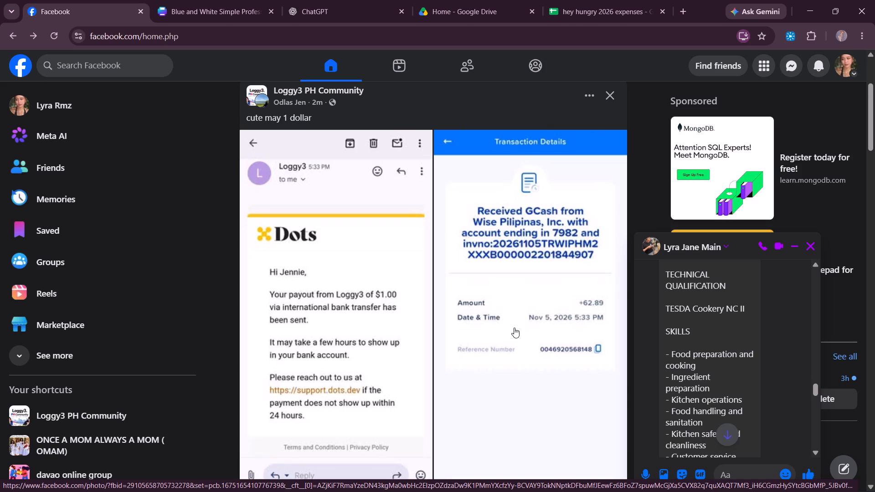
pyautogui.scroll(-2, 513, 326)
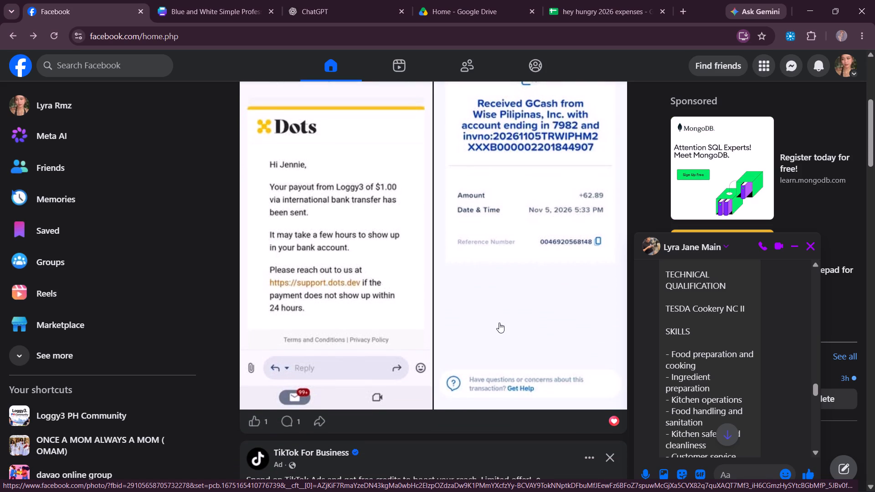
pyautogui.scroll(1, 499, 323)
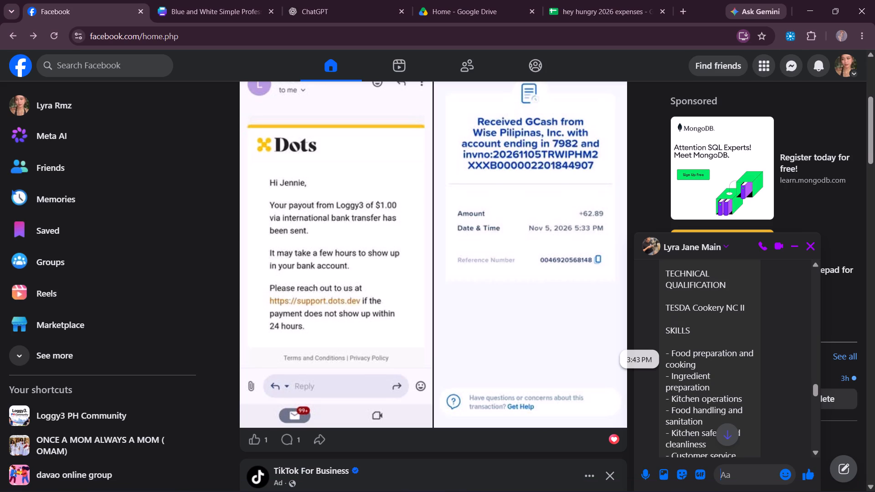
# Return to the CV in Canva and examine its sidebar's Education and Skills sections.
pyautogui.click(249, 2)
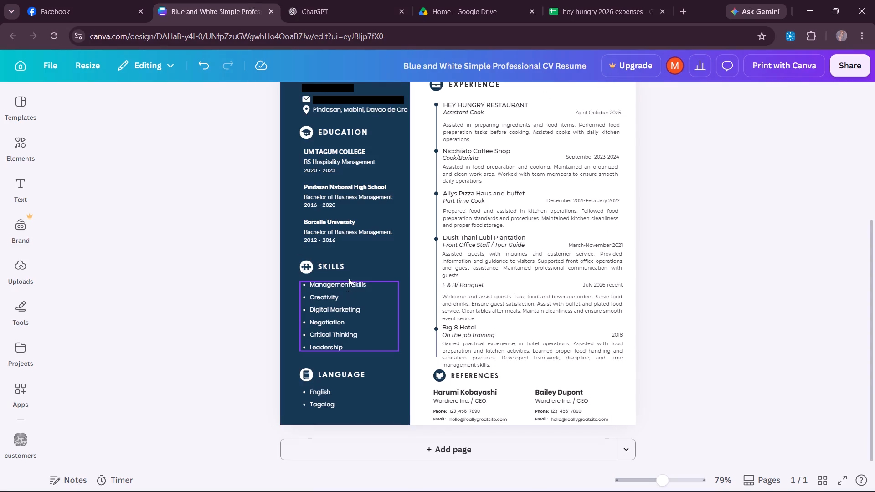
pyautogui.scroll(1, 350, 246)
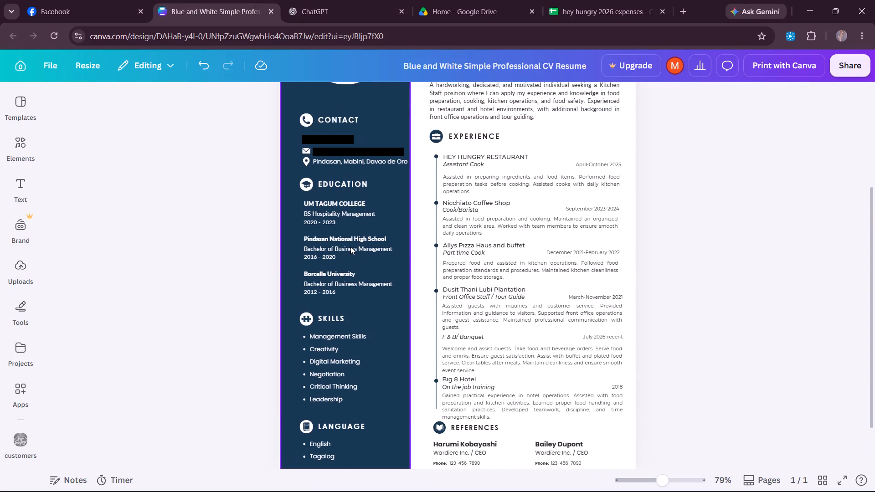
pyautogui.scroll(1, 350, 246)
pyautogui.scroll(-1, 350, 246)
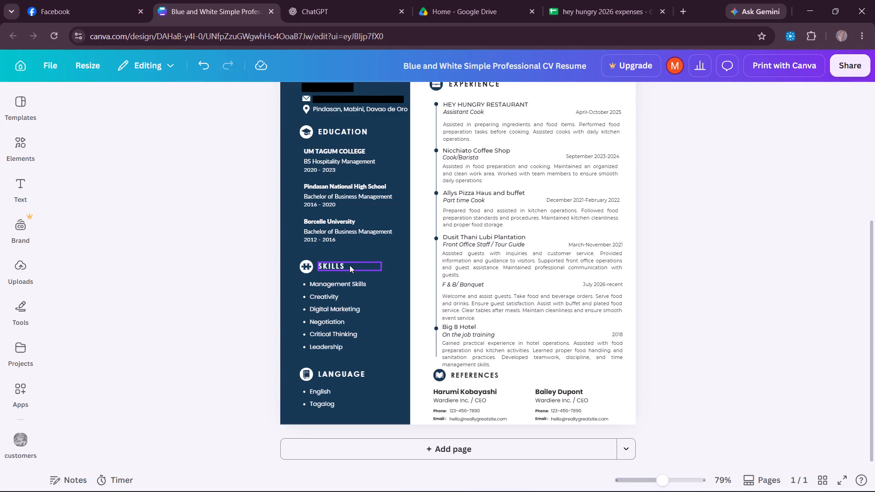
pyautogui.scroll(1, 331, 271)
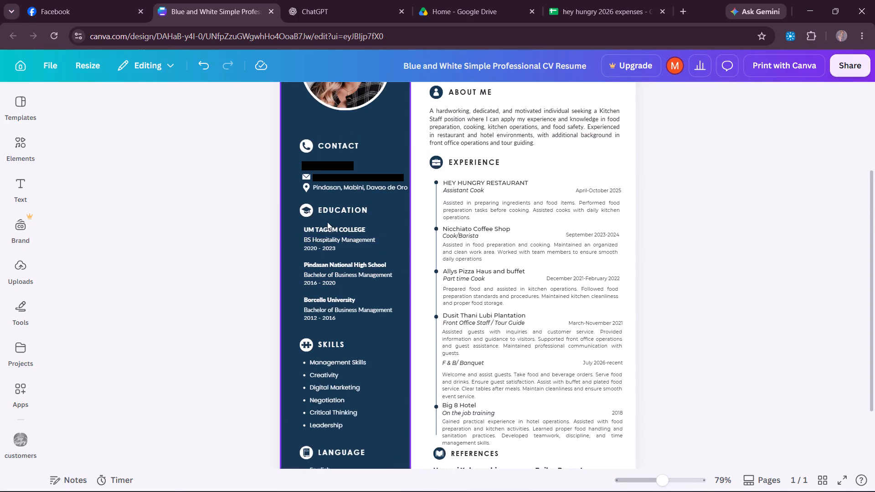
# Delete the Borcelle University entry from Education, including its Bachelor of Business Management line and the 2012 - 2016 dates.
pyautogui.click(334, 302)
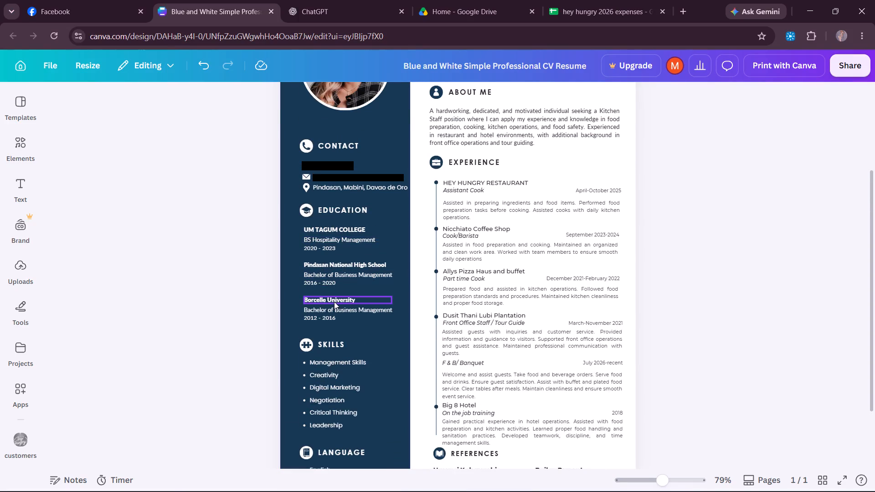
pyautogui.press('BackSpace')
pyautogui.click(330, 309)
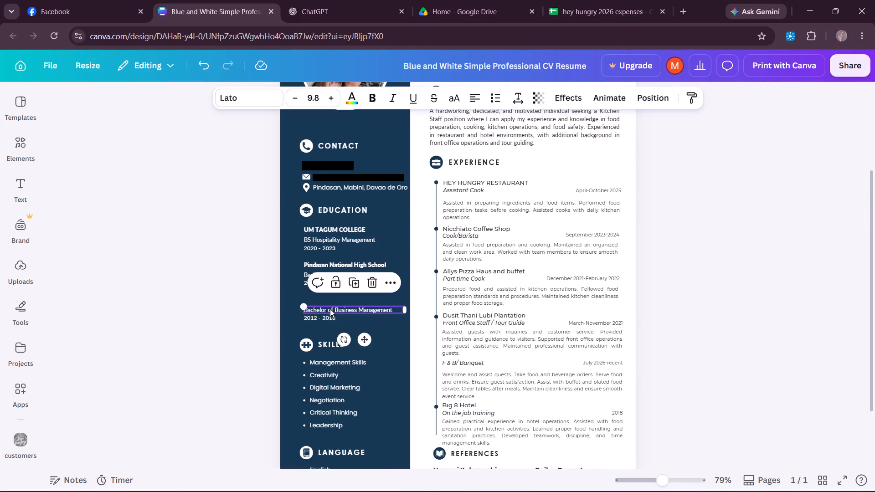
pyautogui.press('BackSpace')
pyautogui.click(328, 317)
pyautogui.press('BackSpace')
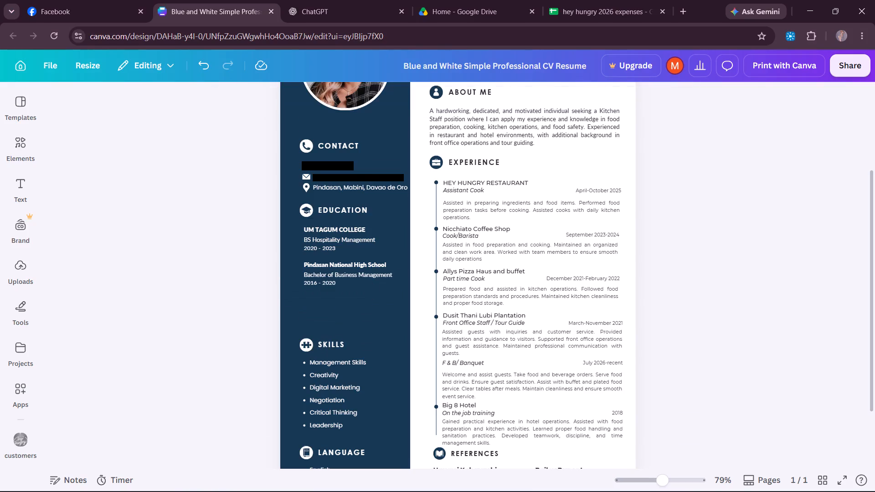
pyautogui.click(238, 328)
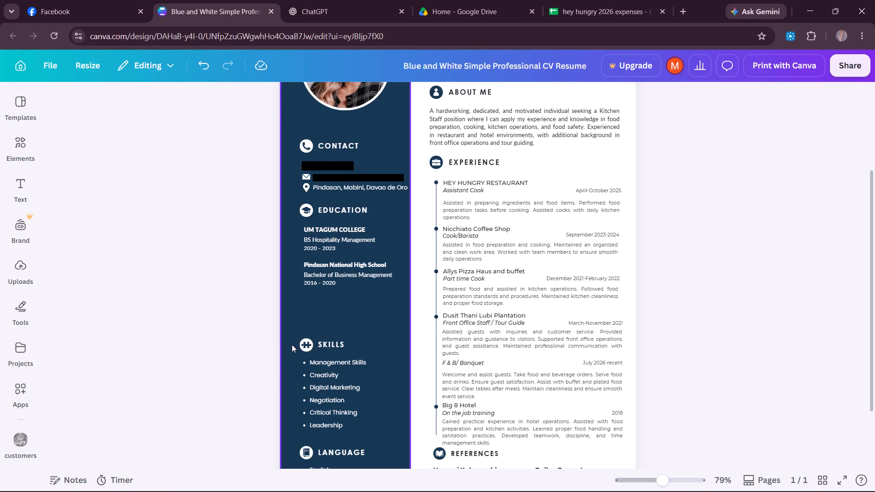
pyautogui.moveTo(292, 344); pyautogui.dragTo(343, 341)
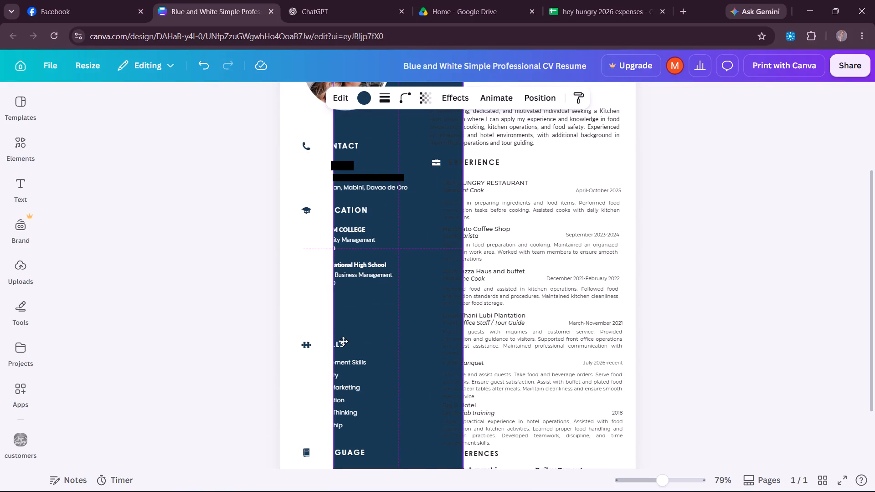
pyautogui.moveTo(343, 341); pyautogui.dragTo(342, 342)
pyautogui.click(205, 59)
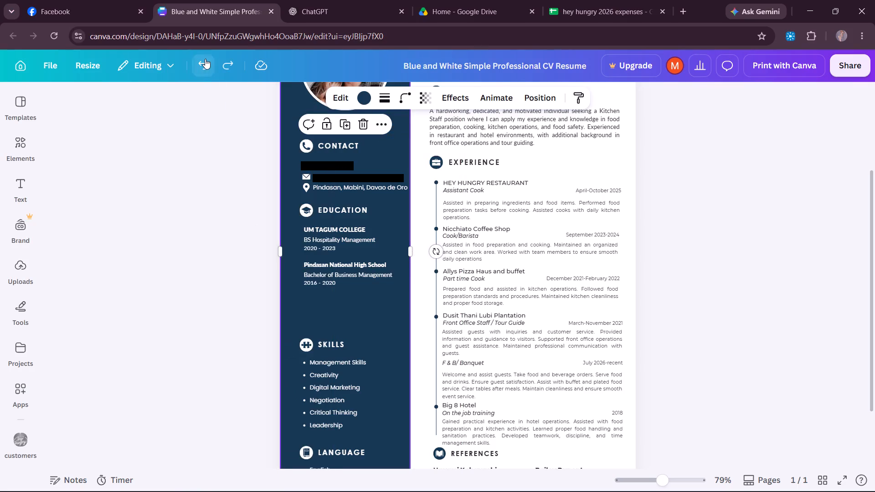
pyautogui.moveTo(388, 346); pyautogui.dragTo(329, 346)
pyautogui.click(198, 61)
# Lock the dark blue sidebar background shape in place.
pyautogui.click(325, 127)
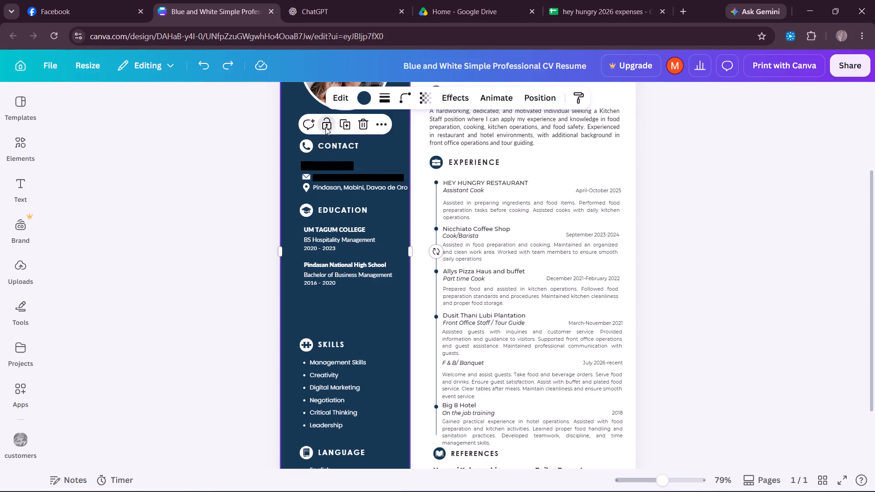
pyautogui.click(221, 325)
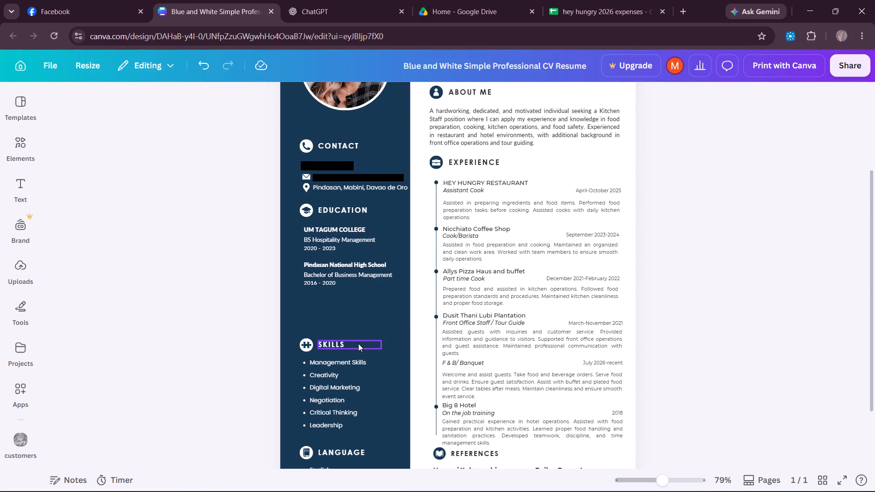
# Group the SKILLS heading with its round icon in the sidebar.
pyautogui.moveTo(387, 345); pyautogui.dragTo(303, 344)
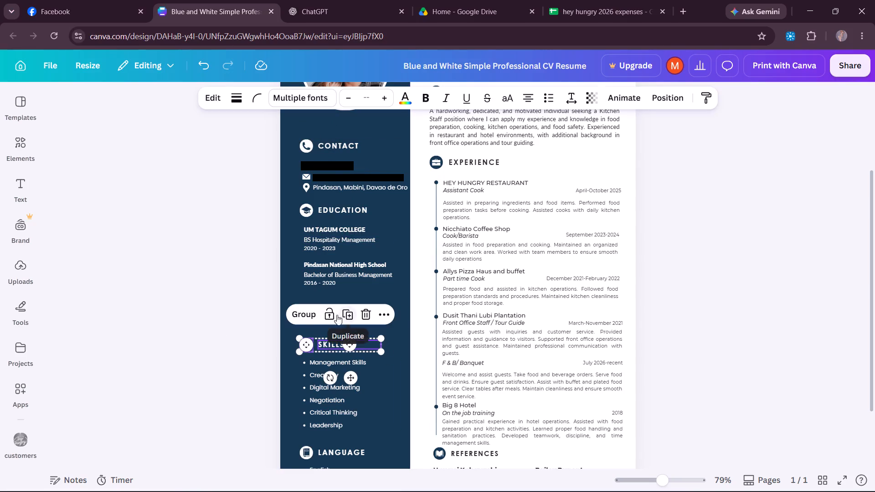
pyautogui.click(304, 317)
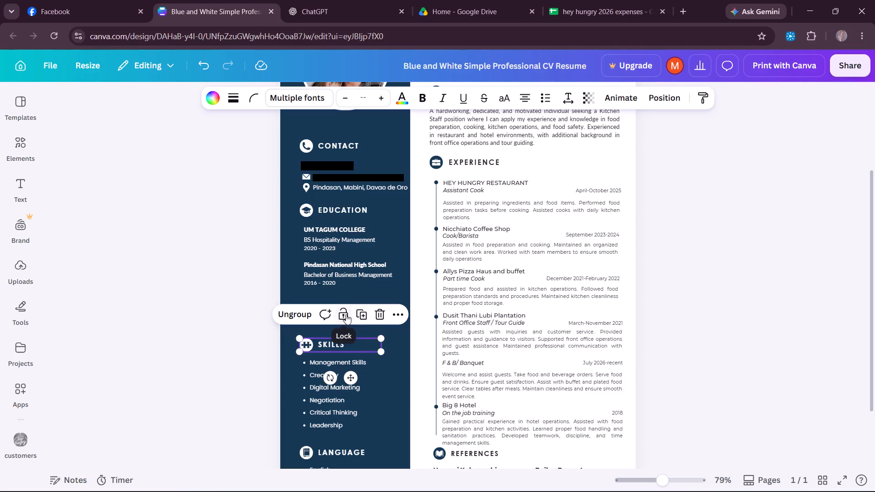
# Duplicate the grouped SKILLS heading and place the copy just below the Education entries, aligned with the other sidebar headings.
pyautogui.click(360, 313)
pyautogui.moveTo(362, 384); pyautogui.dragTo(360, 355)
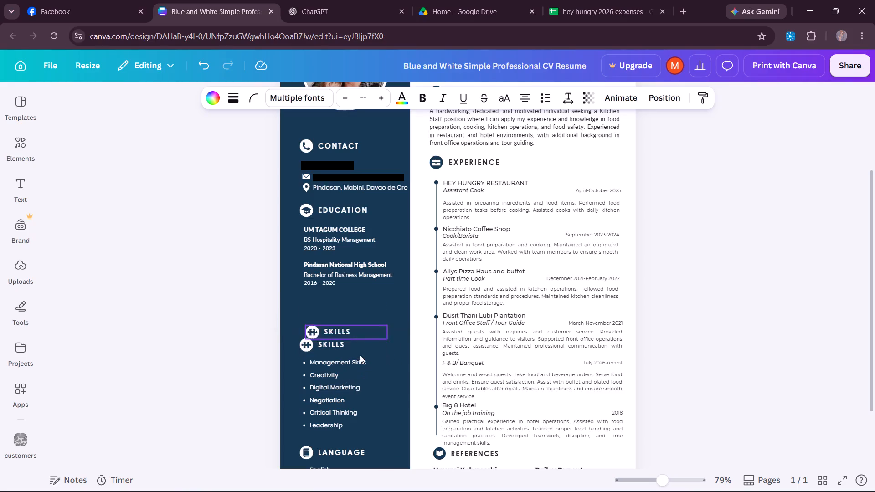
pyautogui.moveTo(360, 355); pyautogui.dragTo(354, 332)
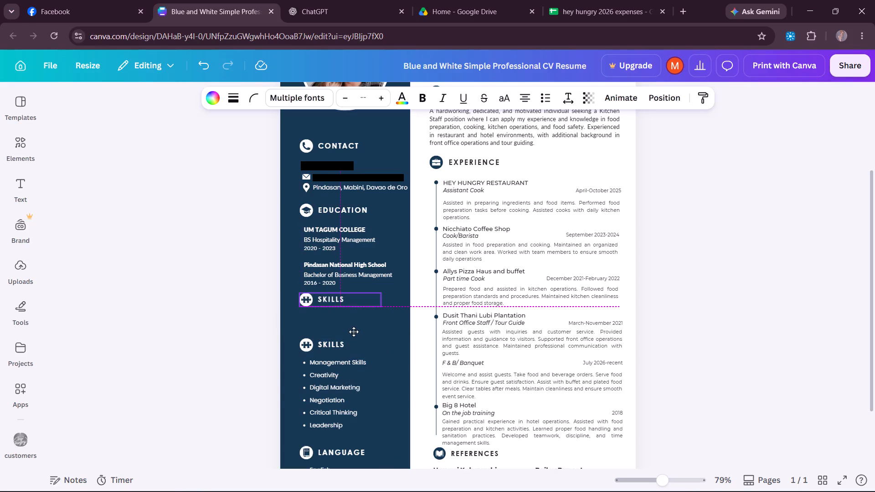
pyautogui.moveTo(354, 332); pyautogui.dragTo(356, 334)
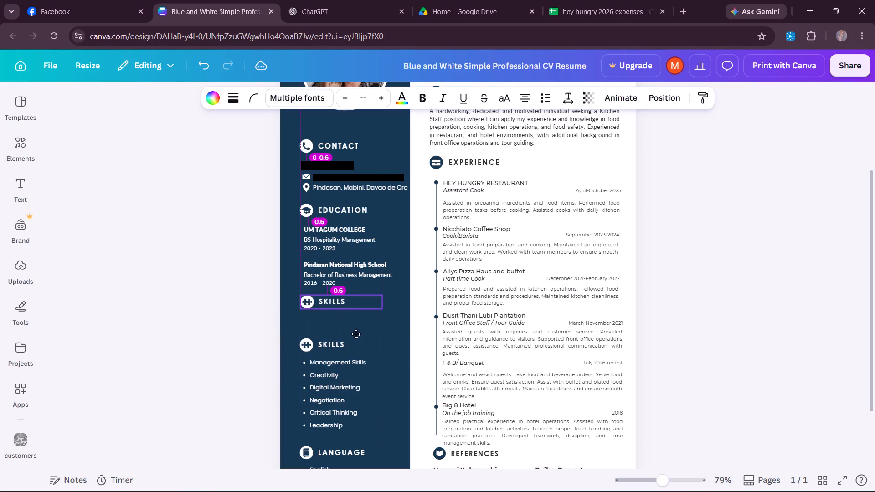
pyautogui.moveTo(356, 334); pyautogui.dragTo(355, 332)
# Change the copied heading's text to CERTIFICATE.
pyautogui.doubleClick(357, 298)
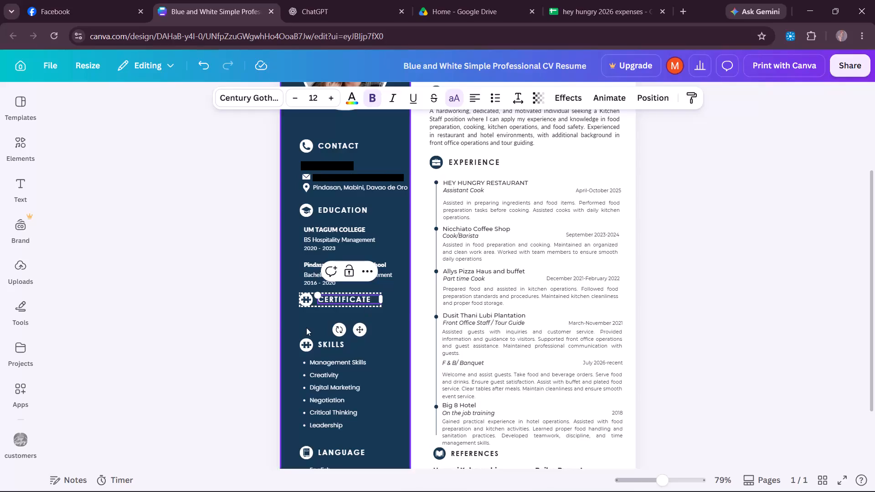
pyautogui.click(194, 335)
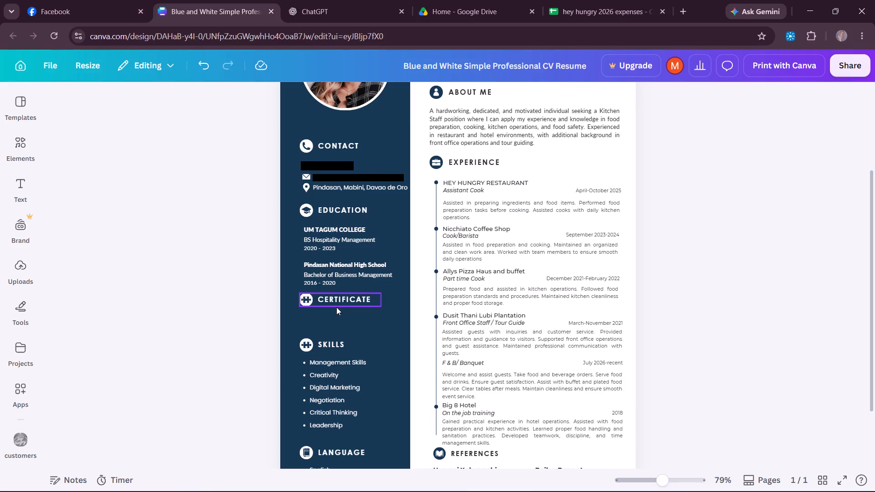
# Switch to the Facebook chat and read through the applicant's SKILLS and PERSONAL QUALITIES lists.
pyautogui.click(84, 8)
pyautogui.scroll(-2, 700, 338)
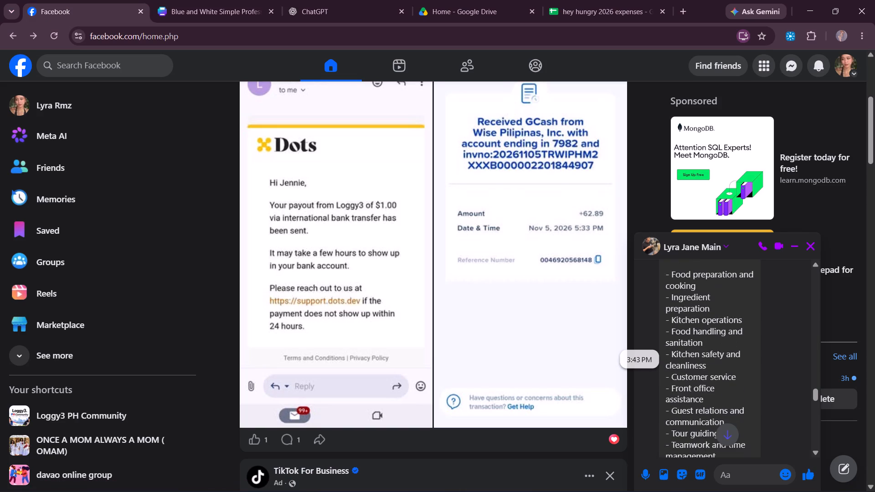
pyautogui.scroll(-2, 700, 338)
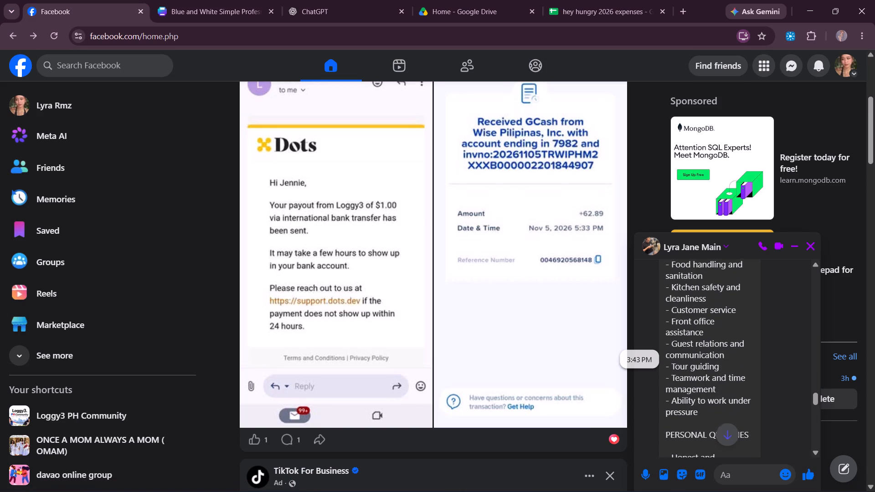
pyautogui.scroll(-2, 700, 338)
pyautogui.scroll(1, 700, 338)
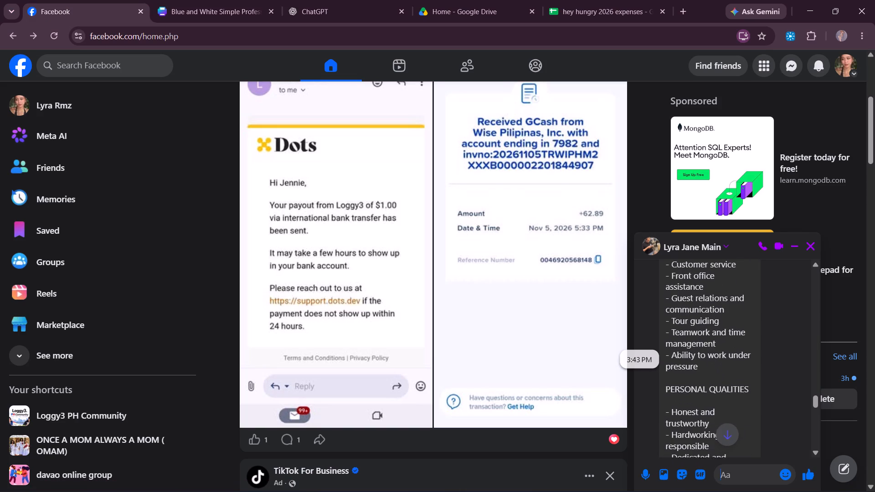
pyautogui.scroll(2, 700, 338)
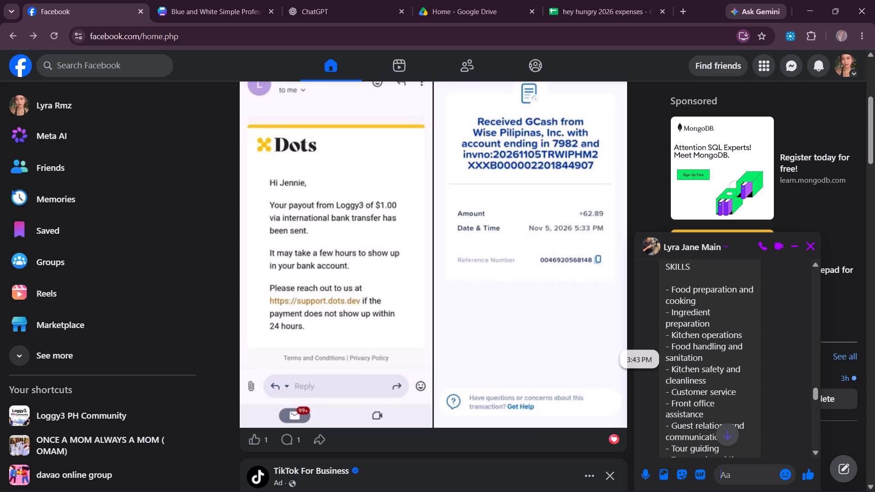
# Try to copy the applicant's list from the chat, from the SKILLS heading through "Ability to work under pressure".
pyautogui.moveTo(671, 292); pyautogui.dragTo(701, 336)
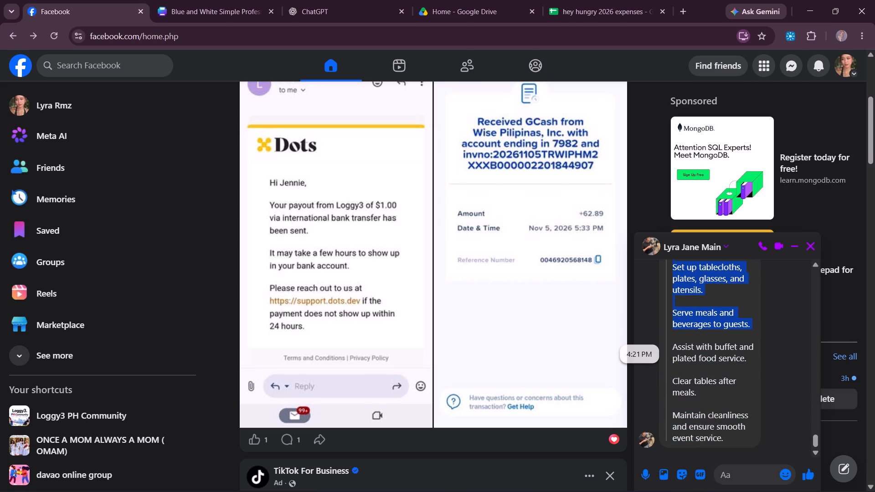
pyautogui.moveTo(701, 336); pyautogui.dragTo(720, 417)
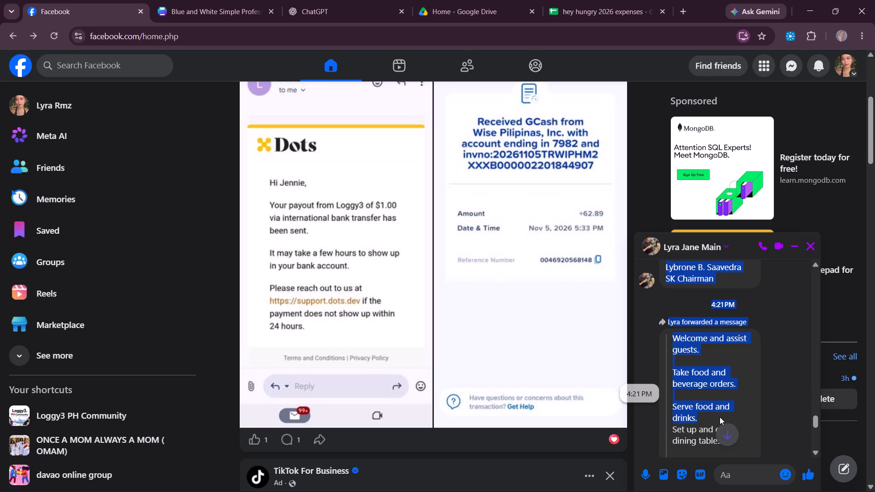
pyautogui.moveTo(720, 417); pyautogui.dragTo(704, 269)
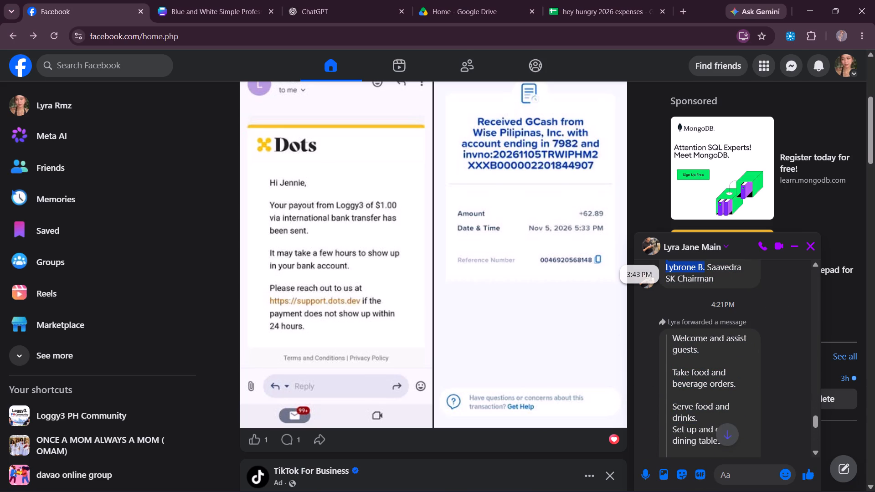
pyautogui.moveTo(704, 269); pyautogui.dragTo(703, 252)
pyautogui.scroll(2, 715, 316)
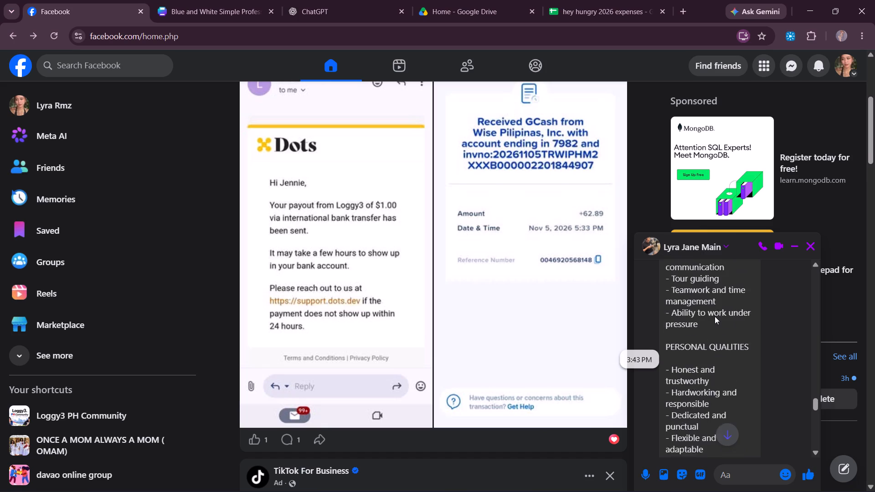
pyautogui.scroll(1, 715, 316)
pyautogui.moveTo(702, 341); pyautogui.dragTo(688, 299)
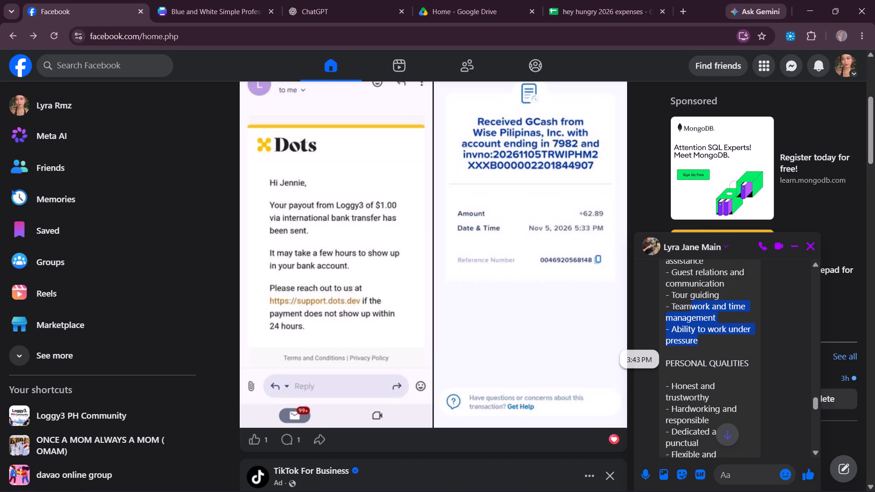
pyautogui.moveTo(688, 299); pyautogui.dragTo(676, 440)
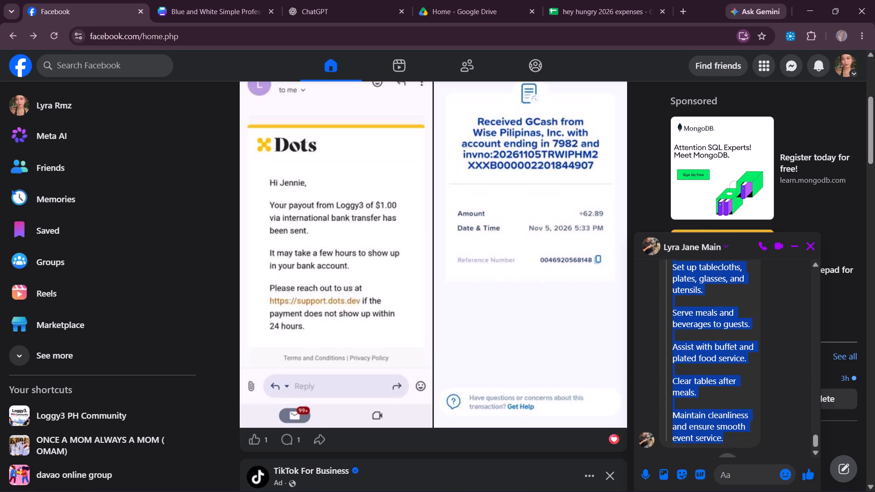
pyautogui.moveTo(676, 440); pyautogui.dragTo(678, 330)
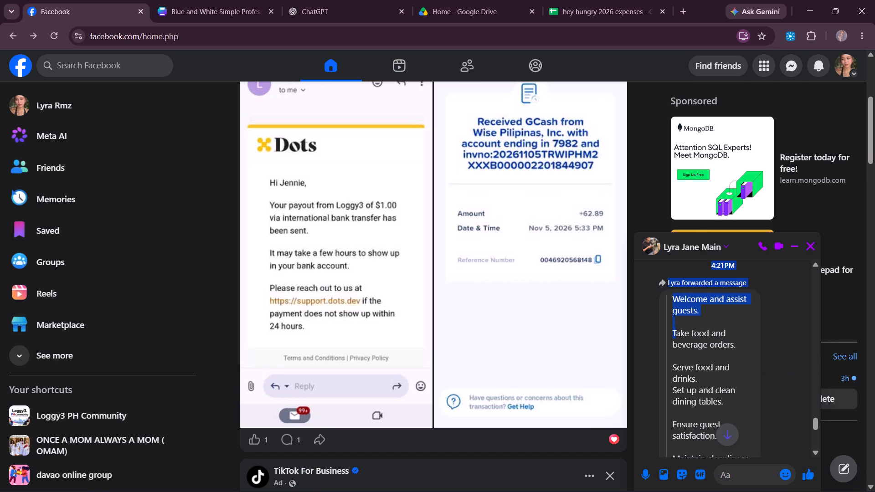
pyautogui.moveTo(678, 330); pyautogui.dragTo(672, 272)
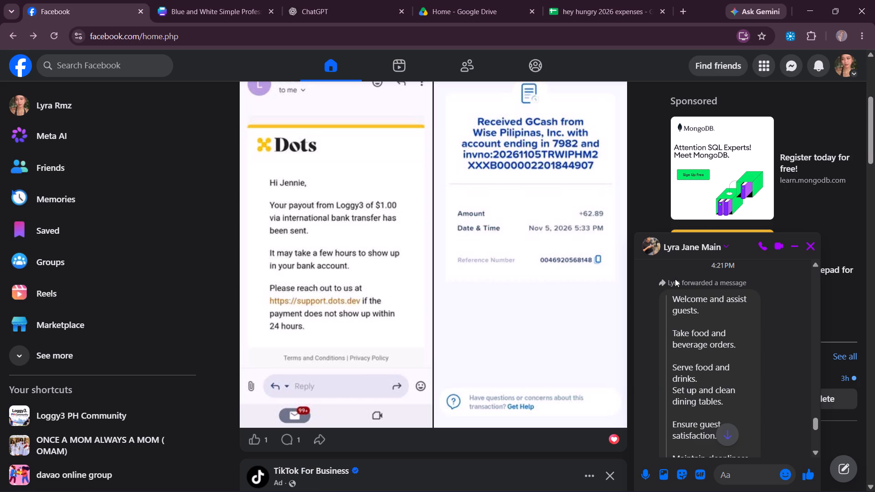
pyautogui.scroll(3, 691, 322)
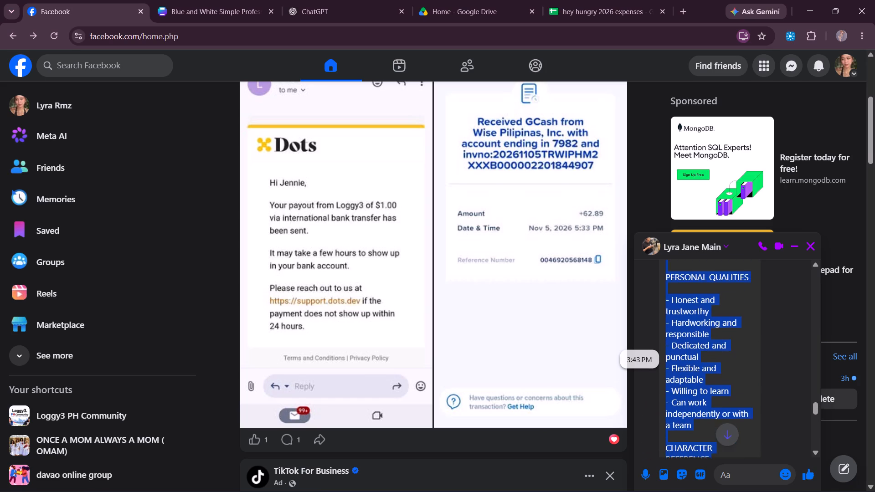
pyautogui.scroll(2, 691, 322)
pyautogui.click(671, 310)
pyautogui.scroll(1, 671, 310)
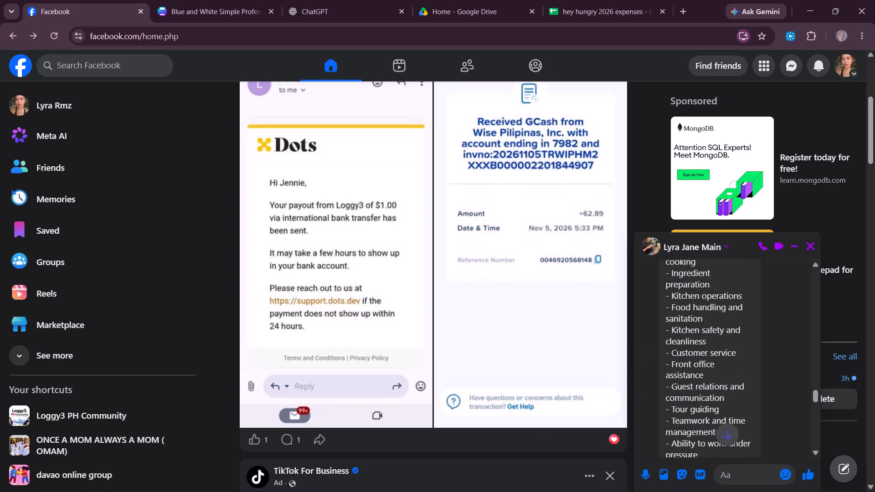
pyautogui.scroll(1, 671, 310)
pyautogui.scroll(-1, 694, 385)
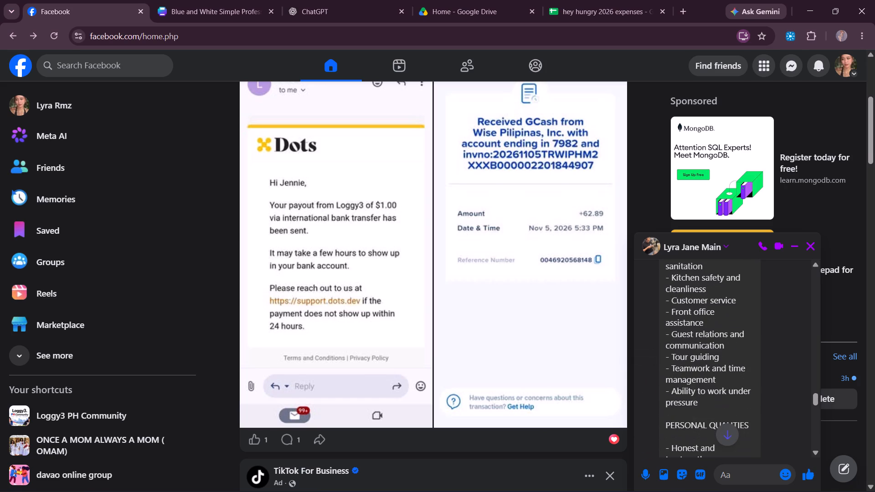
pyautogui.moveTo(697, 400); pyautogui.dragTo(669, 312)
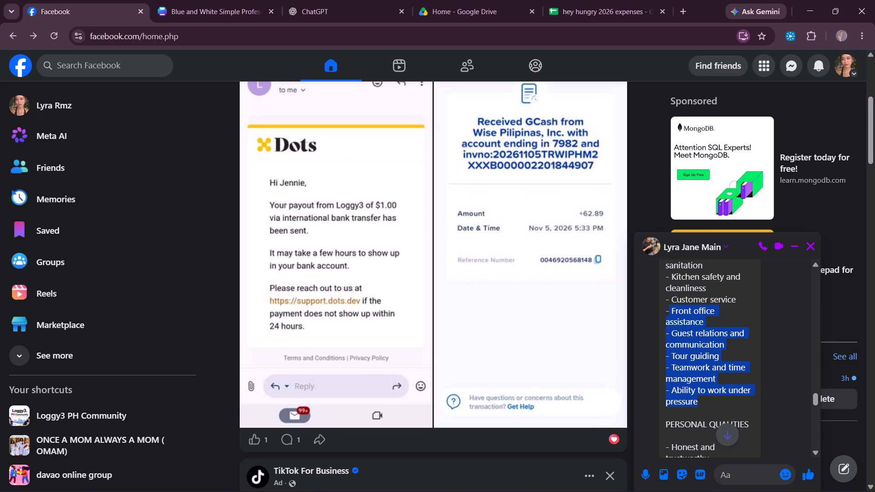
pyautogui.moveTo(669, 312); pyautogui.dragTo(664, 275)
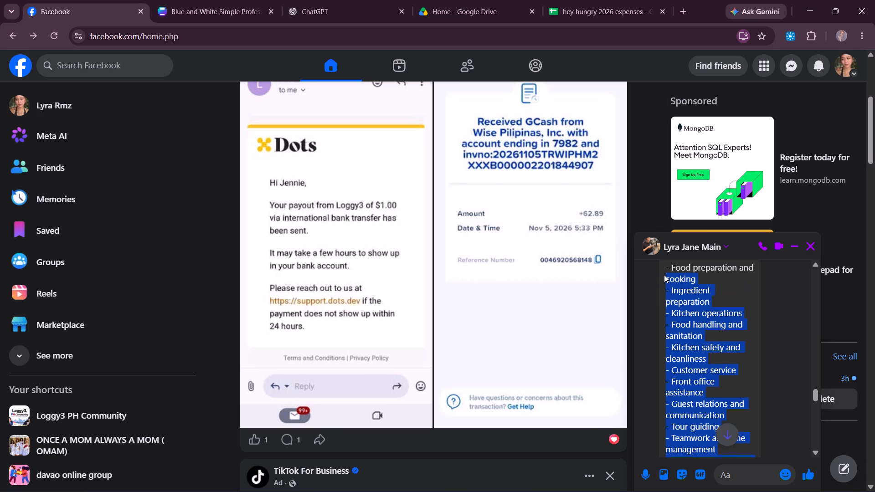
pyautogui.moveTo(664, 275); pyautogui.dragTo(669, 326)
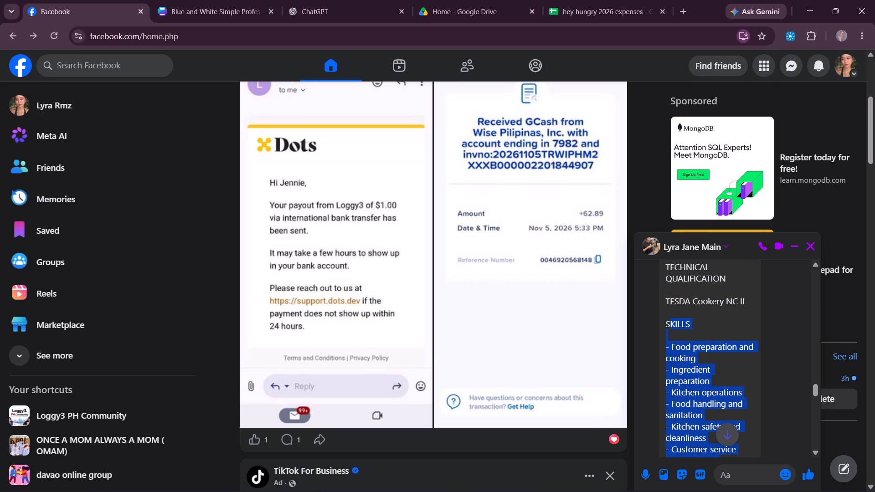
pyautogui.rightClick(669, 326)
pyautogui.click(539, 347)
# Back in the Canva CV, replace the first SKILLS bullet, Management Skills, with "Customer service", checking the wording against the Facebook chat.
pyautogui.click(241, 11)
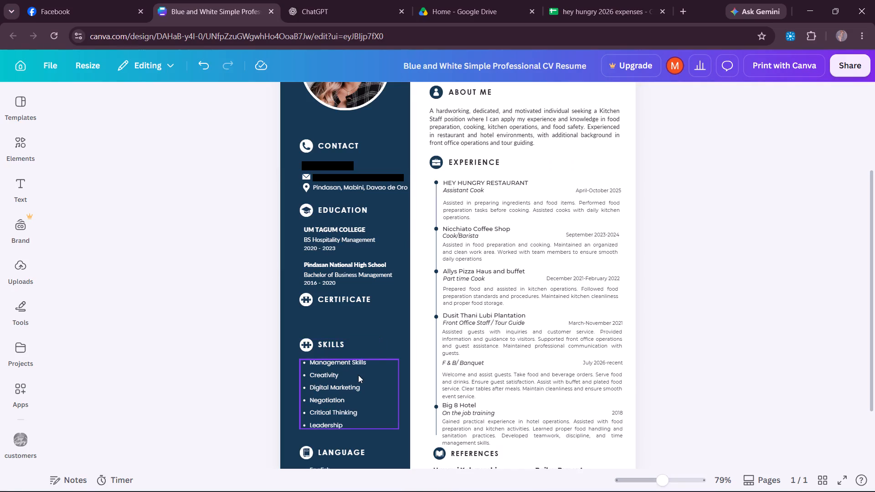
pyautogui.doubleClick(372, 401)
pyautogui.click(354, 403)
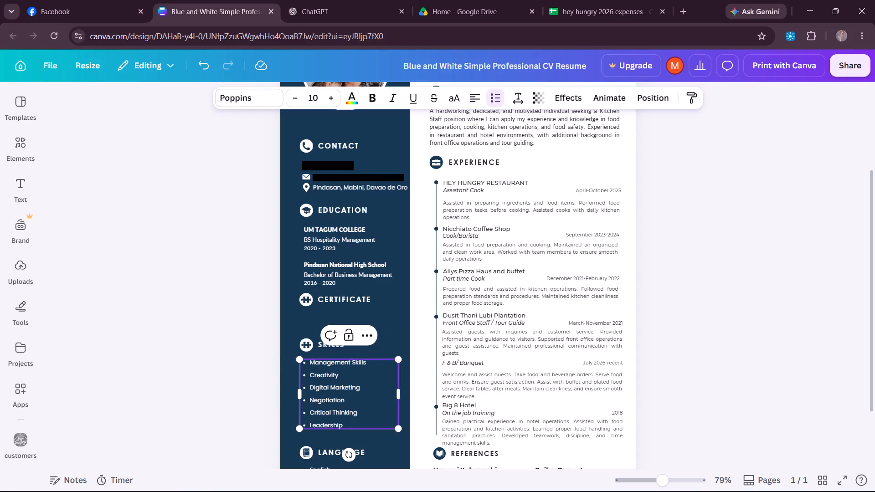
pyautogui.click(69, 0)
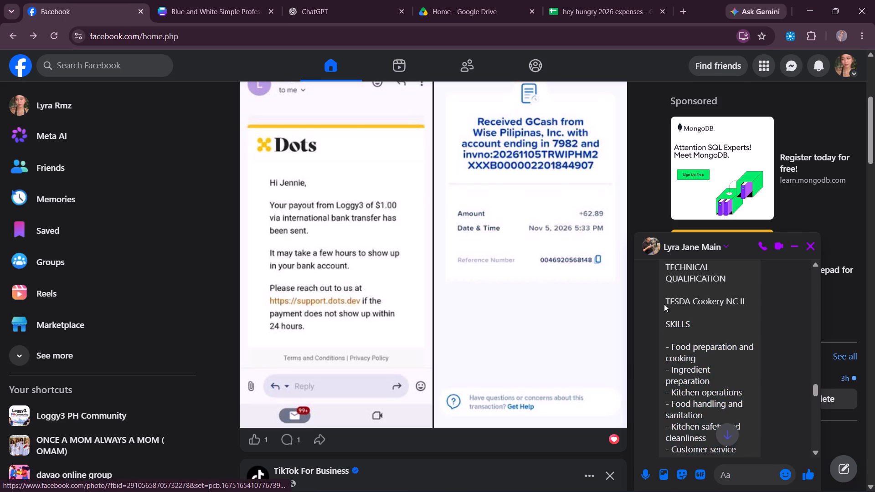
pyautogui.scroll(-1, 678, 343)
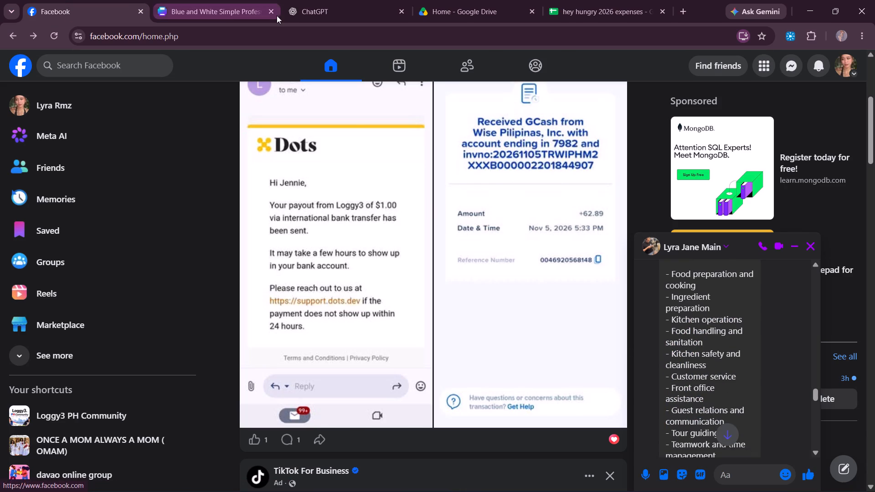
pyautogui.click(212, 0)
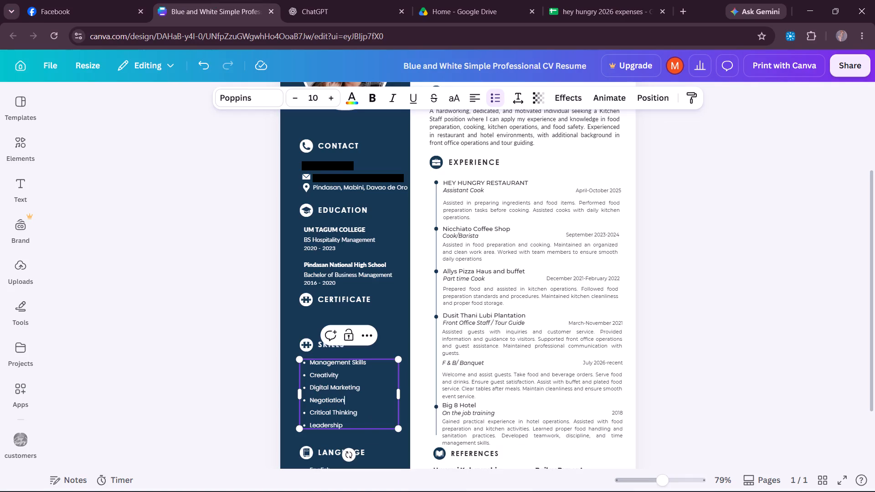
pyautogui.click(366, 366)
pyautogui.press('BackSpace')
pyautogui.press('BackSpace')
pyautogui.press('BackSpace')
pyautogui.press('BackSpace')
pyautogui.press('BackSpace')
pyautogui.press('BackSpace')
pyautogui.press('BackSpace')
pyautogui.press('BackSpace')
pyautogui.press('BackSpace')
pyautogui.press('BackSpace')
pyautogui.press('BackSpace')
pyautogui.press('BackSpace')
pyautogui.press('BackSpace')
pyautogui.press('BackSpace')
pyautogui.press('BackSpace')
pyautogui.press('BackSpace')
pyautogui.press('BackSpace')
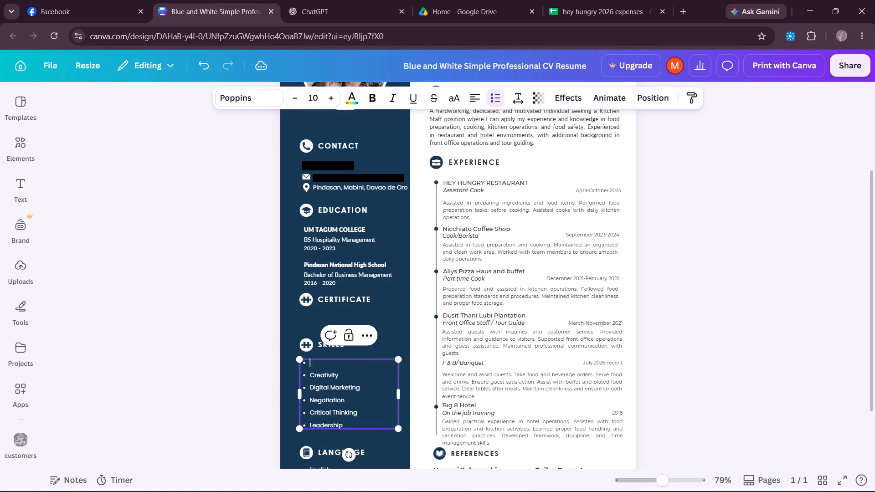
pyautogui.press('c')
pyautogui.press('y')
pyautogui.press('BackSpace')
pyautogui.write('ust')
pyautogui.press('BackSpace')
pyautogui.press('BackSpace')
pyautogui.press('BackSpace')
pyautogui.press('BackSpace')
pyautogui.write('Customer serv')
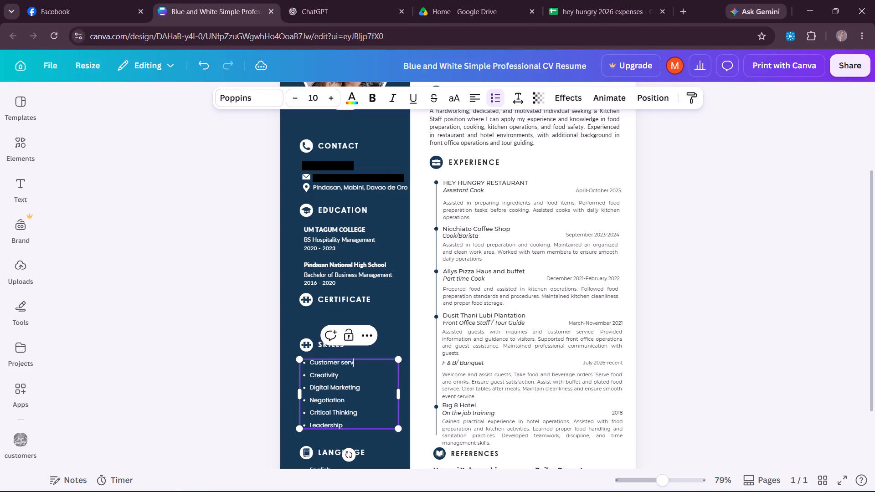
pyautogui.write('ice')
# Check the skills list in the Facebook chat and replace the Negotiation bullet in the Canva CV's SKILLS section with "Tour Guiding".
pyautogui.click(105, 0)
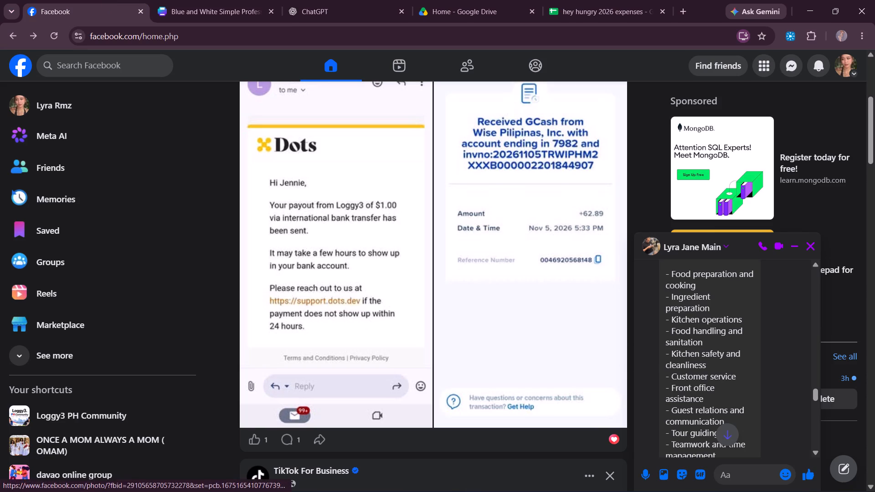
pyautogui.scroll(-1, 711, 346)
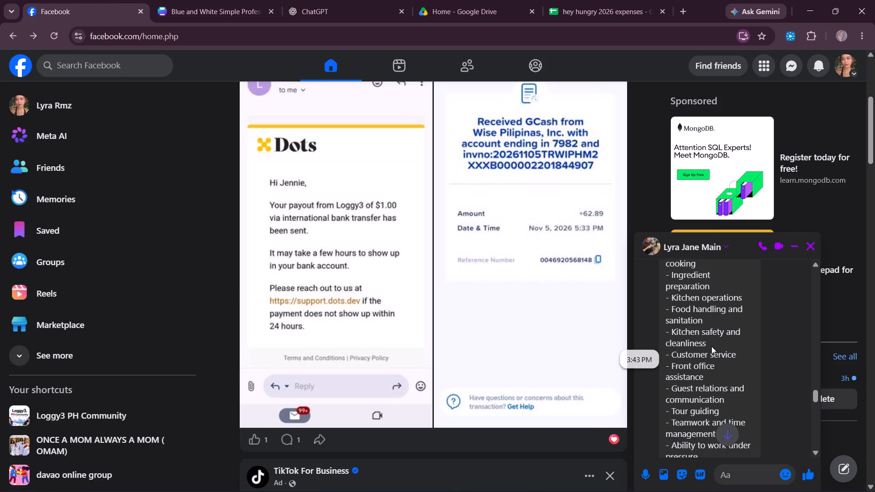
pyautogui.scroll(-2, 711, 346)
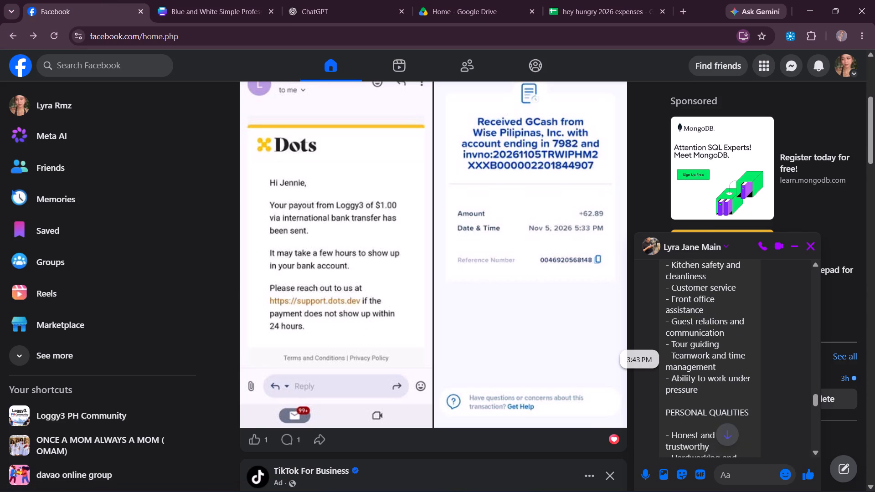
pyautogui.scroll(-1, 711, 346)
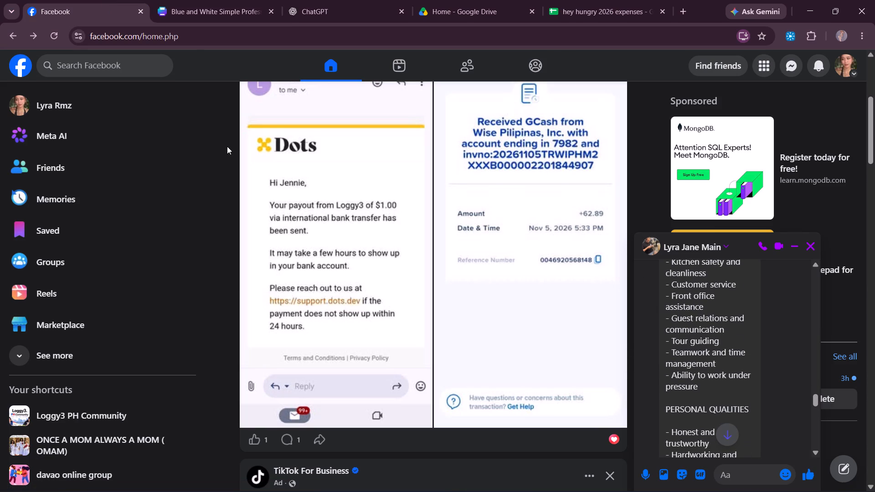
pyautogui.click(184, 3)
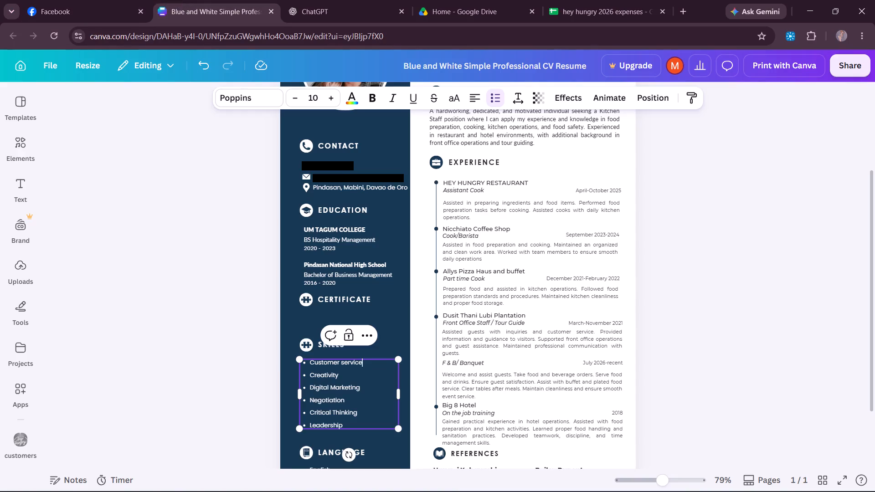
pyautogui.click(349, 405)
pyautogui.press('BackSpace')
pyautogui.press('BackSpace')
pyautogui.press('BackSpace')
pyautogui.press('BackSpace')
pyautogui.press('BackSpace')
pyautogui.press('BackSpace')
pyautogui.press('BackSpace')
pyautogui.press('BackSpace')
pyautogui.press('BackSpace')
pyautogui.press('BackSpace')
pyautogui.press('BackSpace')
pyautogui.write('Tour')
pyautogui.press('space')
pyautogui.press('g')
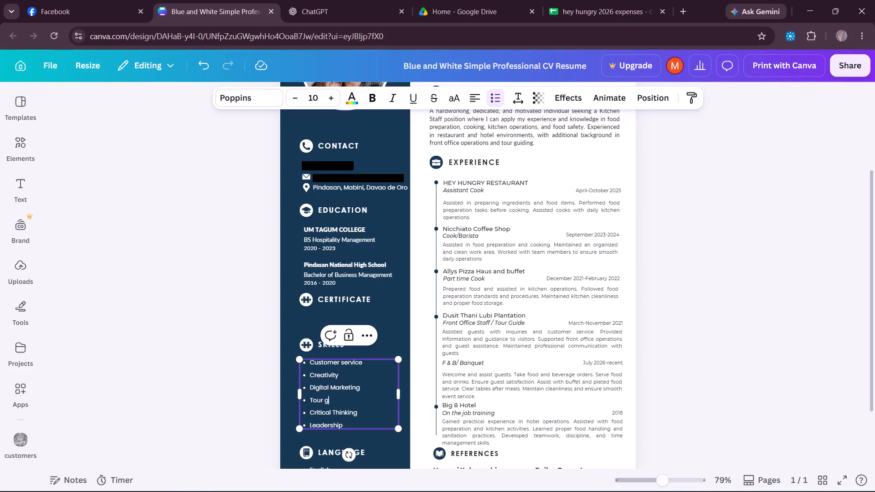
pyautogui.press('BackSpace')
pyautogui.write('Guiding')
# Consult the Facebook chat's skills list again and replace the Creativity bullet in the Canva CV's SKILLS section with "Time Management".
pyautogui.click(103, 0)
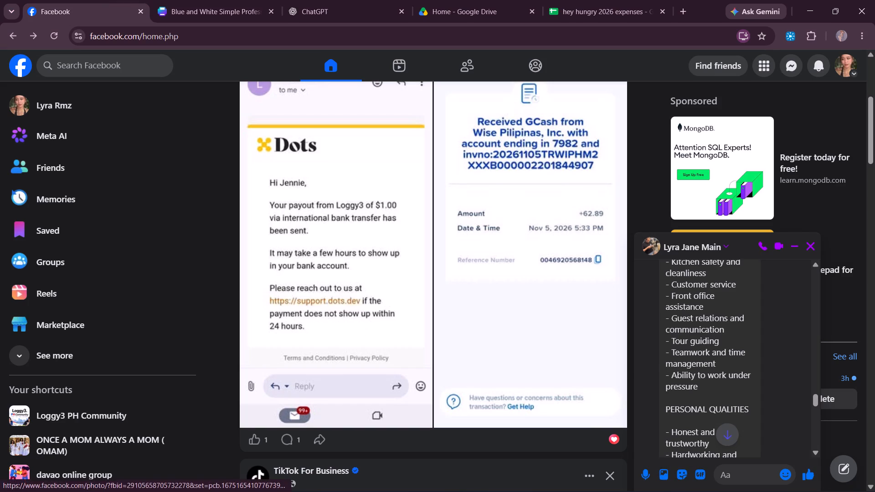
pyautogui.scroll(-1, 698, 341)
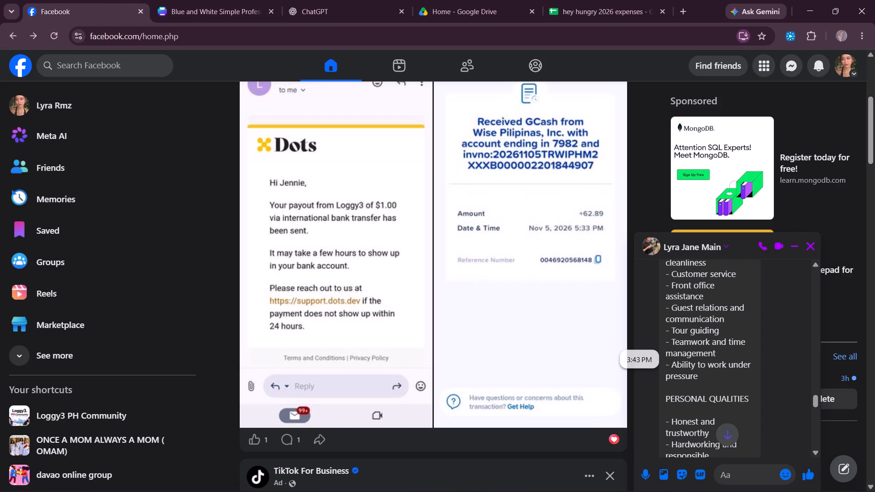
pyautogui.scroll(-1, 698, 341)
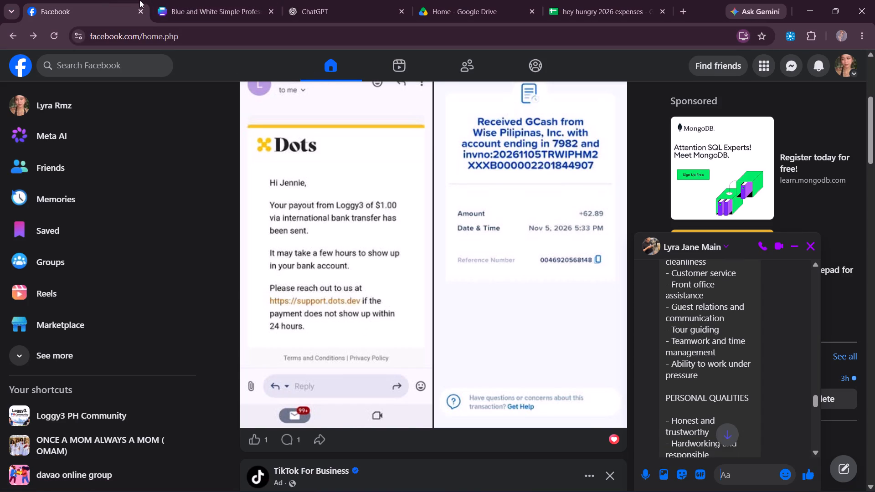
pyautogui.click(191, 4)
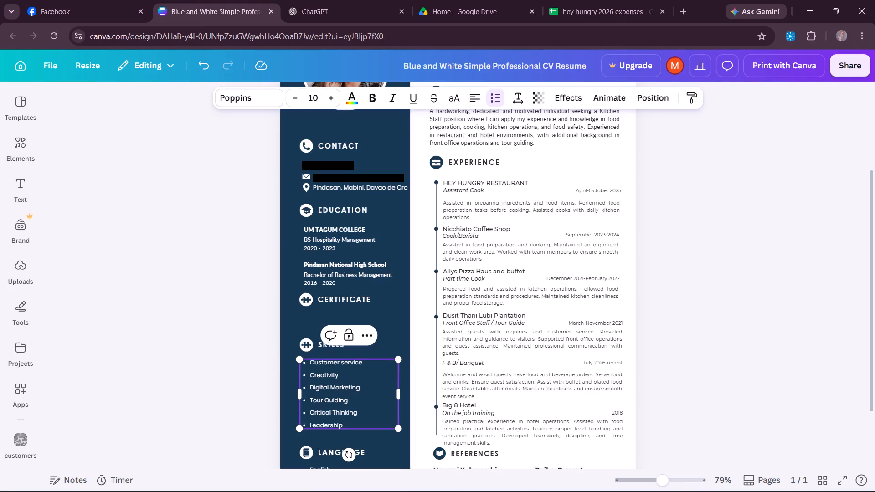
pyautogui.click(353, 423)
pyautogui.click(357, 378)
pyautogui.press('BackSpace')
pyautogui.press('BackSpace')
pyautogui.press('BackSpace')
pyautogui.press('BackSpace')
pyautogui.press('BackSpace')
pyautogui.press('BackSpace')
pyautogui.press('BackSpace')
pyautogui.press('BackSpace')
pyautogui.press('BackSpace')
pyautogui.press('BackSpace')
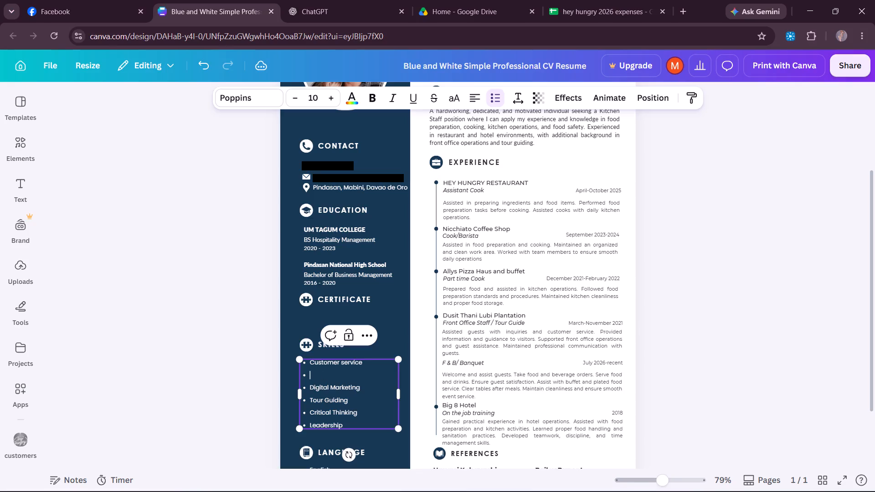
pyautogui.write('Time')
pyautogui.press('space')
# Complete the second skill in the SKILLS list so it reads "Time Management".
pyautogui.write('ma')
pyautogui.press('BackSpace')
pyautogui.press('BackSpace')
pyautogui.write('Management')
pyautogui.click(220, 347)
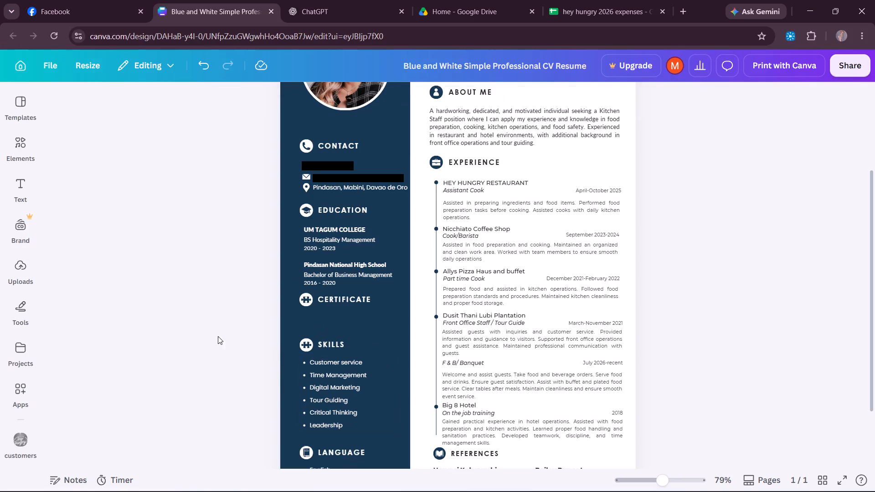
# Duplicate the "Bachelor of Business Management" line and place the copy under the CERTIFICATE heading, left-aligned with the Education text.
pyautogui.click(327, 276)
pyautogui.click(356, 248)
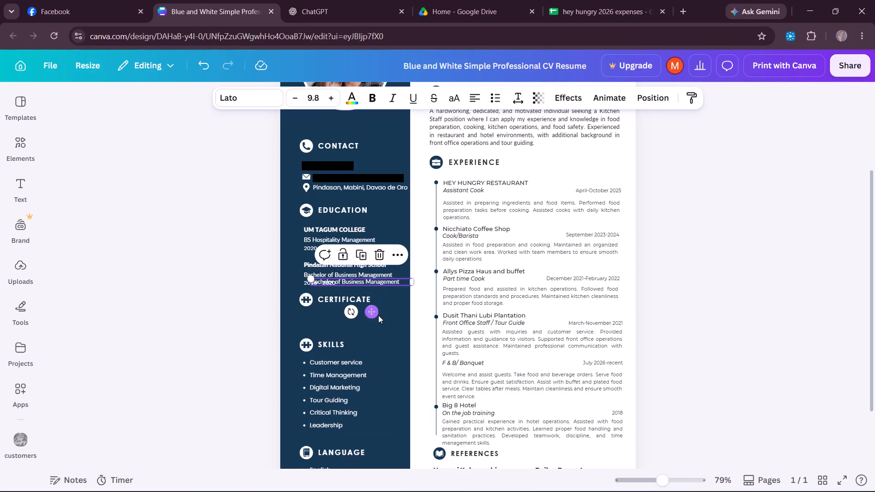
pyautogui.moveTo(372, 313); pyautogui.dragTo(369, 344)
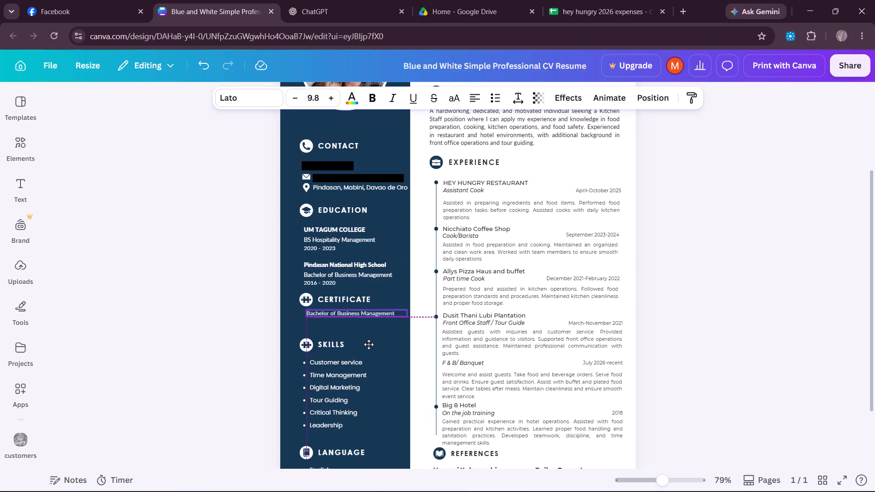
pyautogui.moveTo(369, 344); pyautogui.dragTo(365, 348)
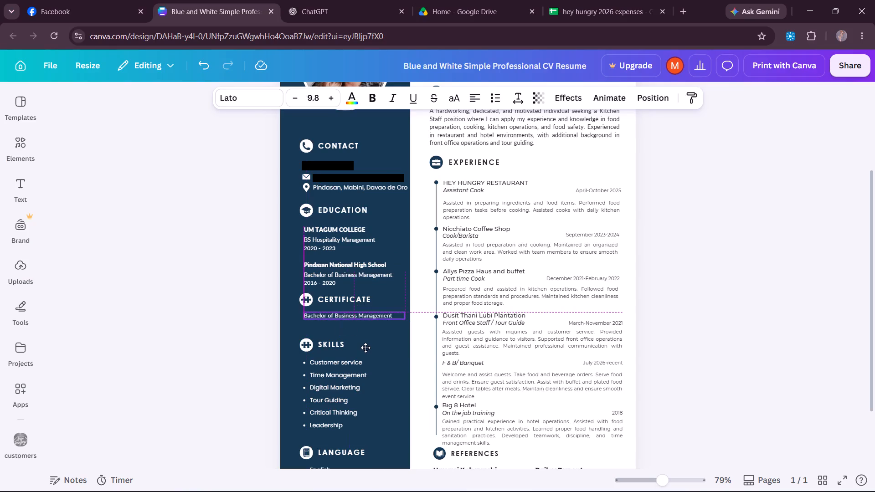
pyautogui.moveTo(365, 348); pyautogui.dragTo(365, 348)
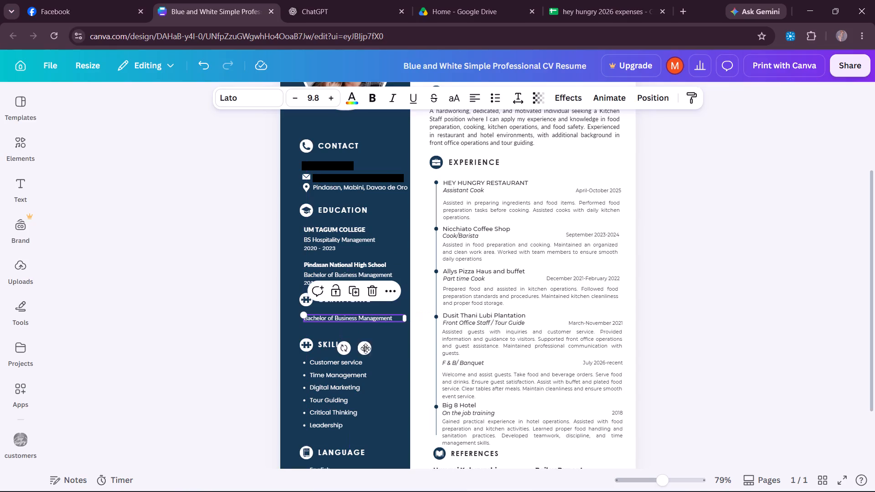
# Replace the copied line under CERTIFICATE with "TESDA NC II - Cookery".
pyautogui.doubleClick(385, 319)
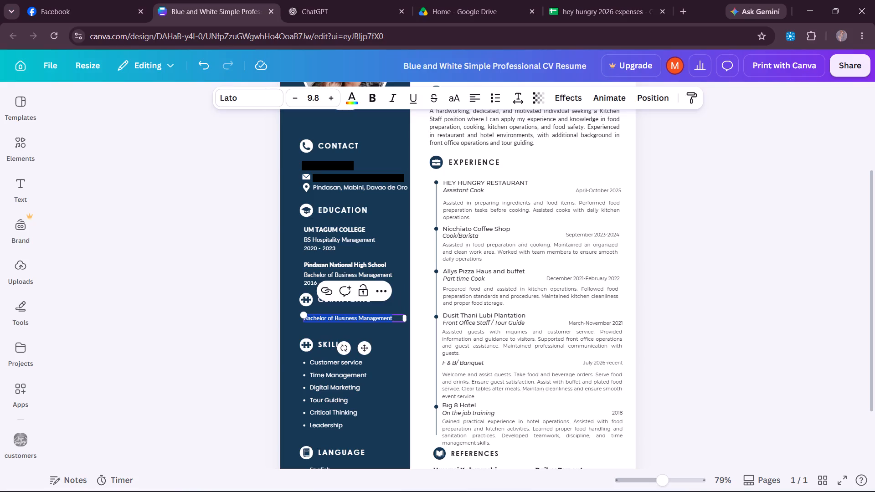
pyautogui.write('Te')
pyautogui.press('s')
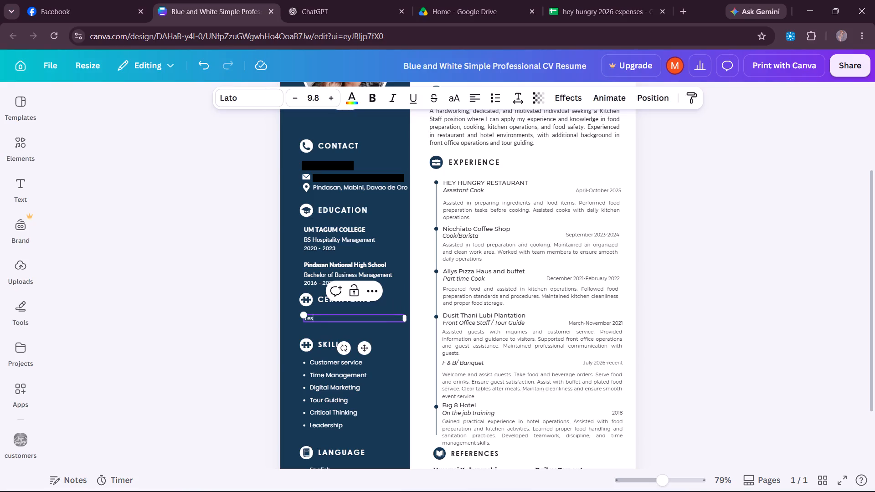
pyautogui.press('BackSpace')
pyautogui.press('BackSpace')
pyautogui.press('BackSpace')
pyautogui.write('TESDA')
pyautogui.press('space')
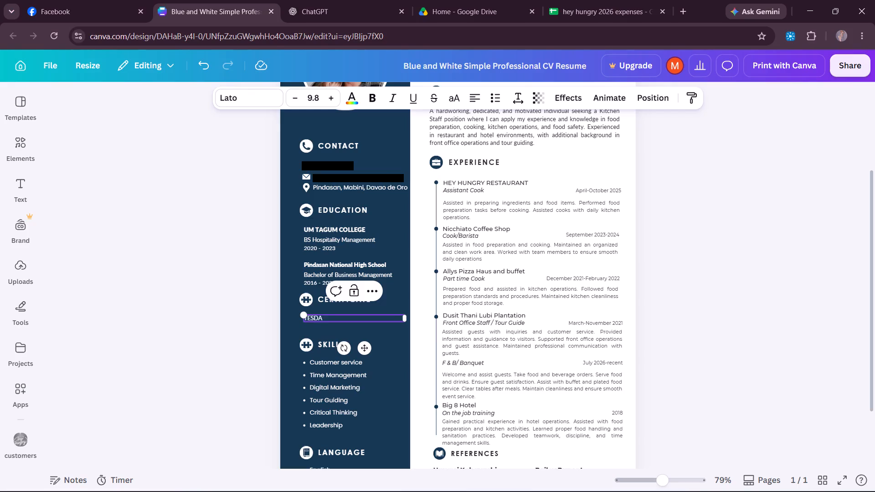